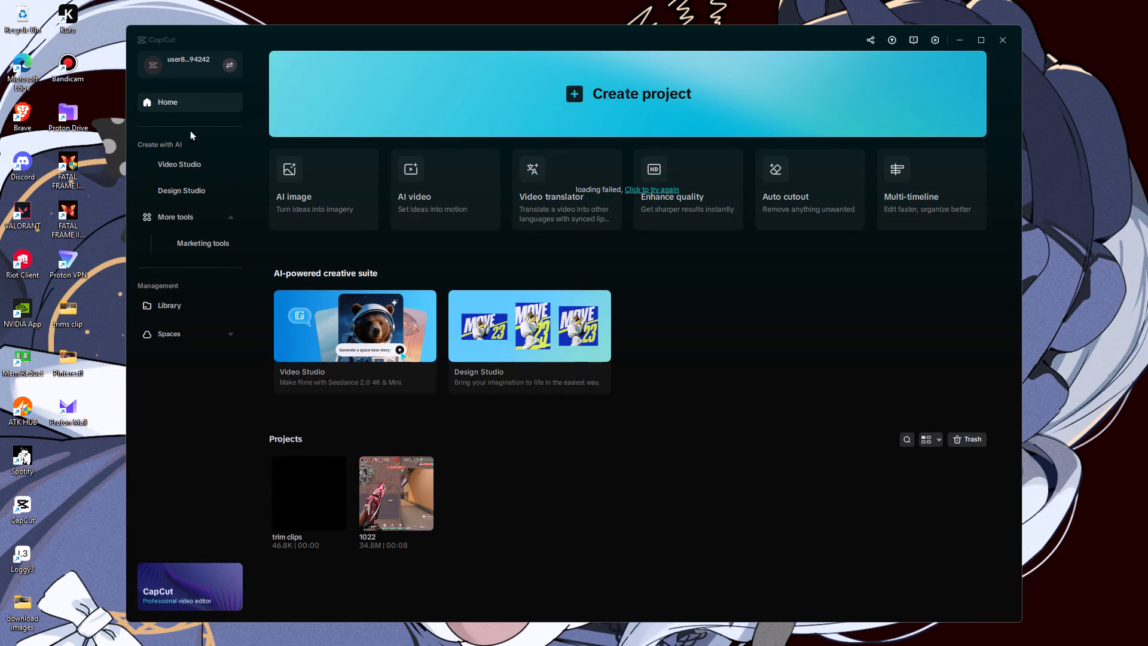
Create a new video project.
click(532, 121)
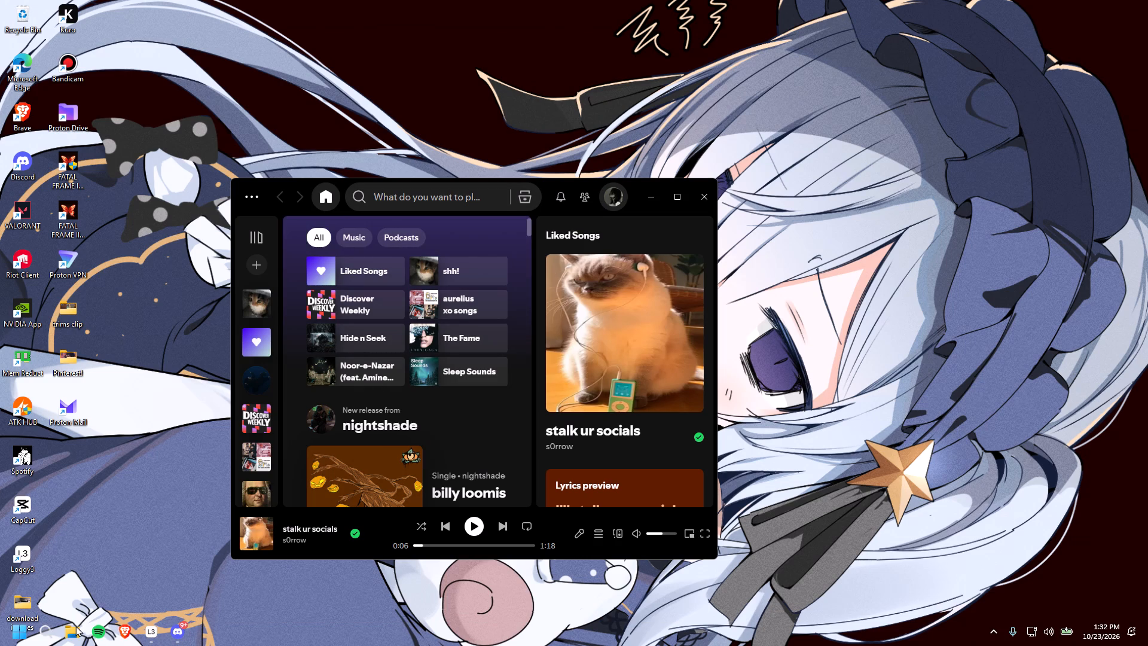
Switch to File Explorer and open the Valorant folder containing the NVIDIA gameplay recordings.
click(74, 626)
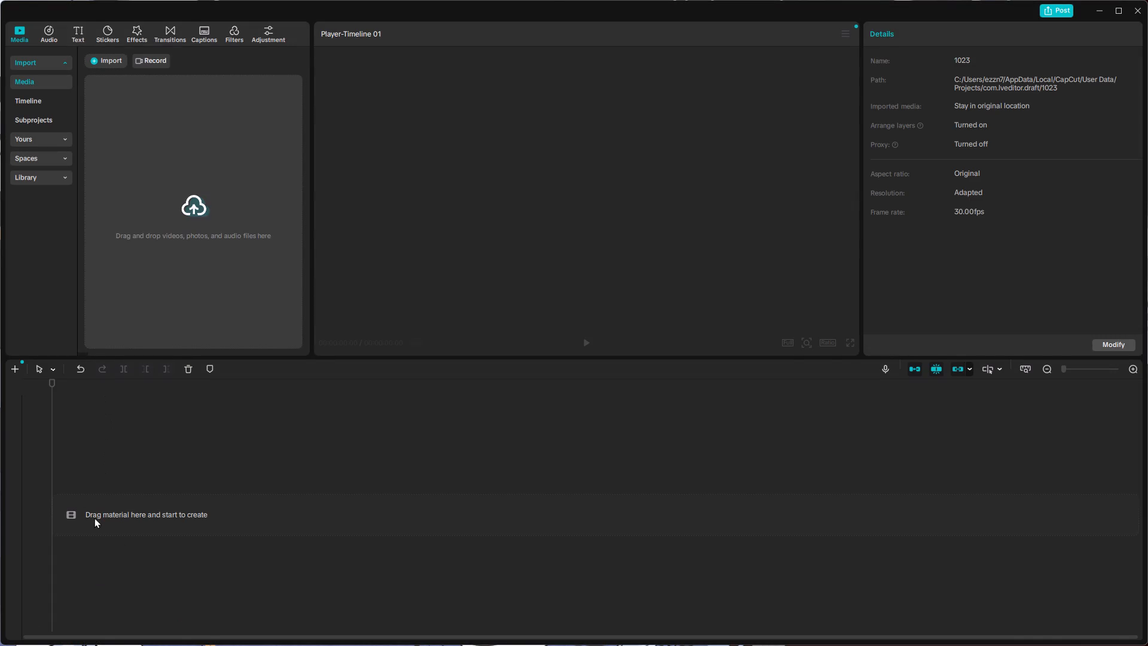
click(81, 578)
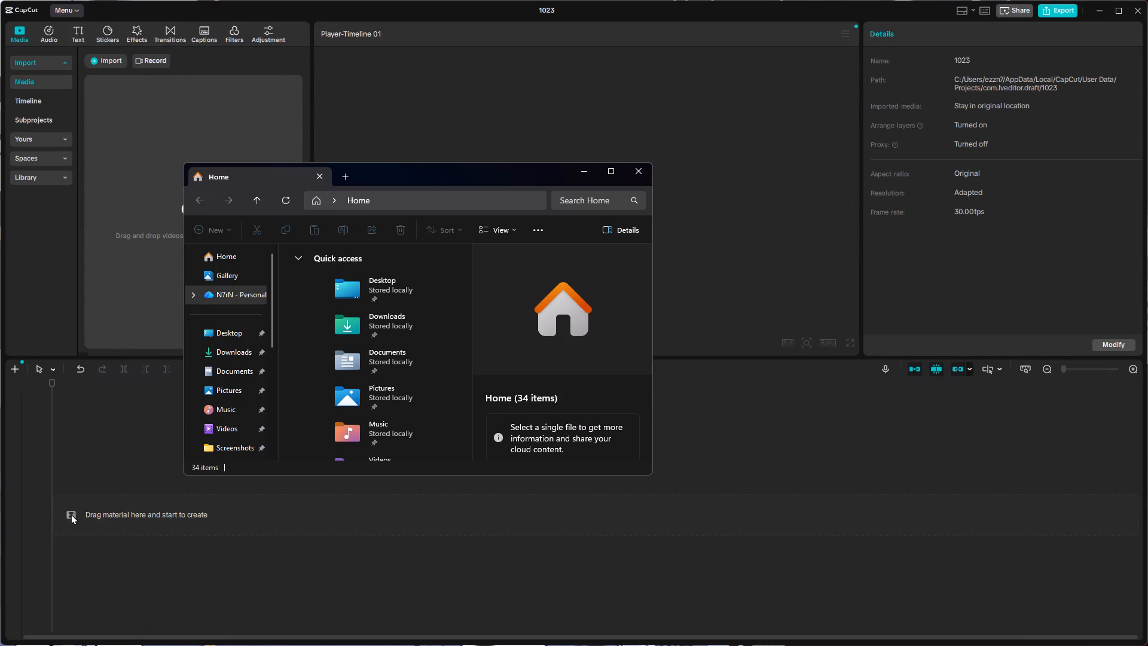
scroll(209, 453, down, 2)
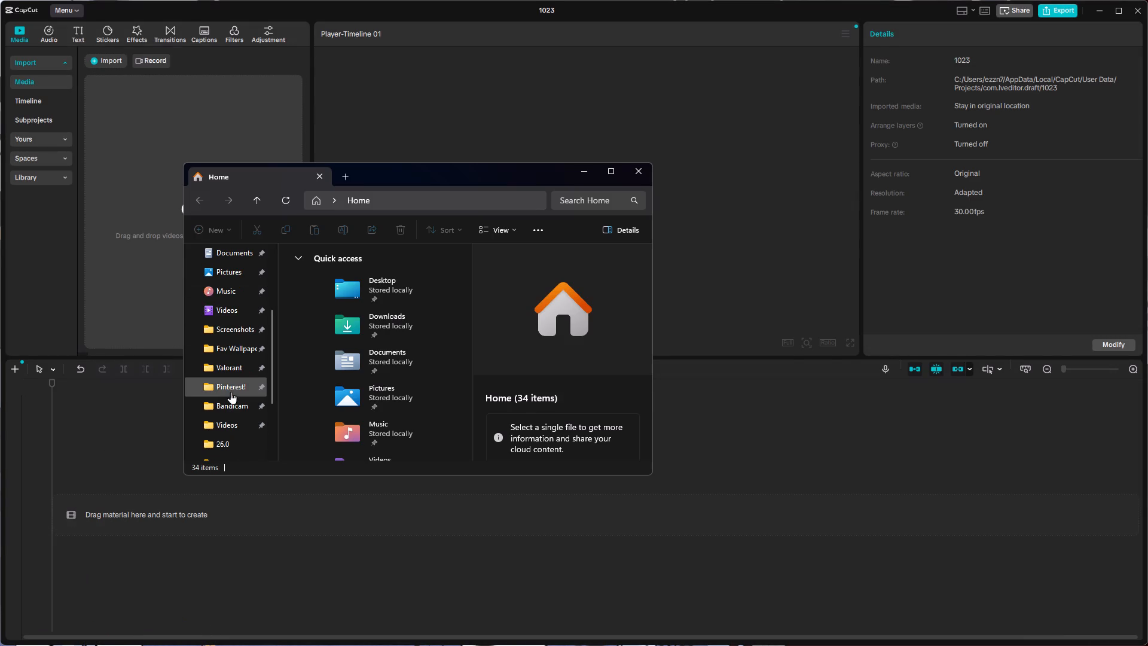
click(233, 370)
Watch the clip Valorant 2026.10.12 - 01.08.14.09 in Media Player, and close the player.
scroll(329, 372, down, 2)
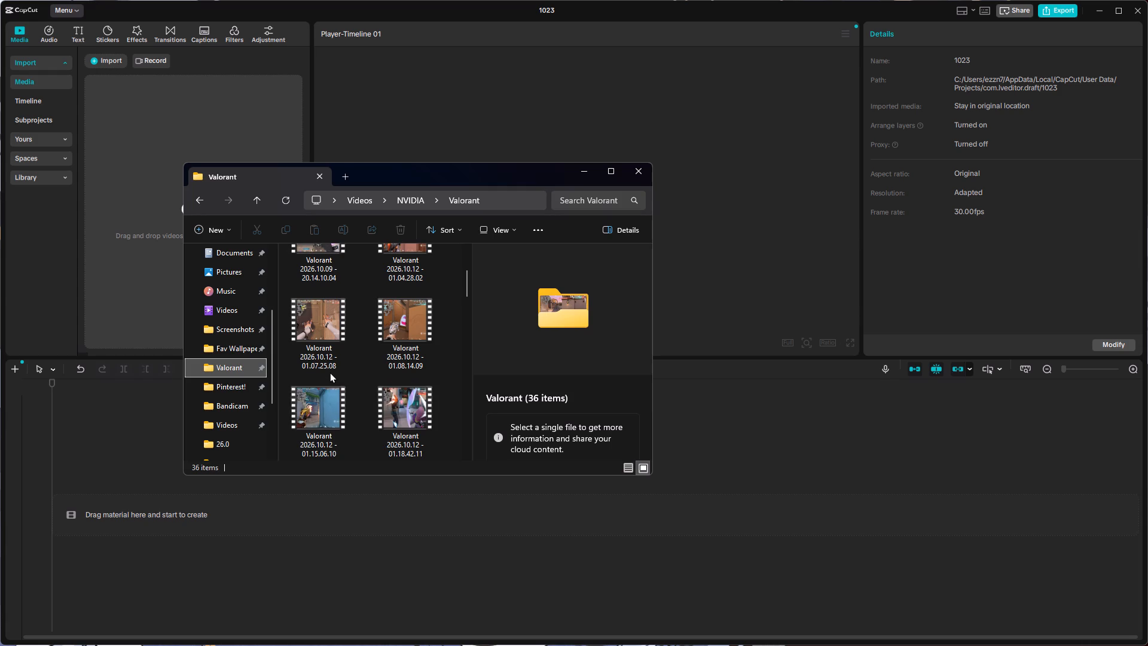
click(410, 398)
click(402, 340)
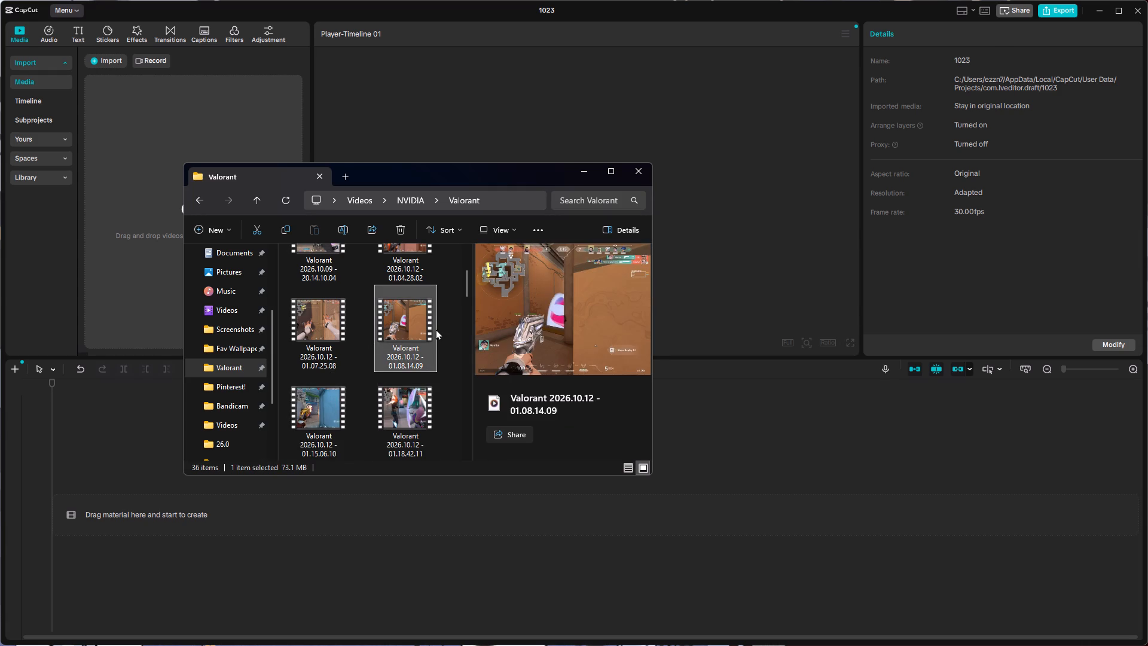
double_click(406, 318)
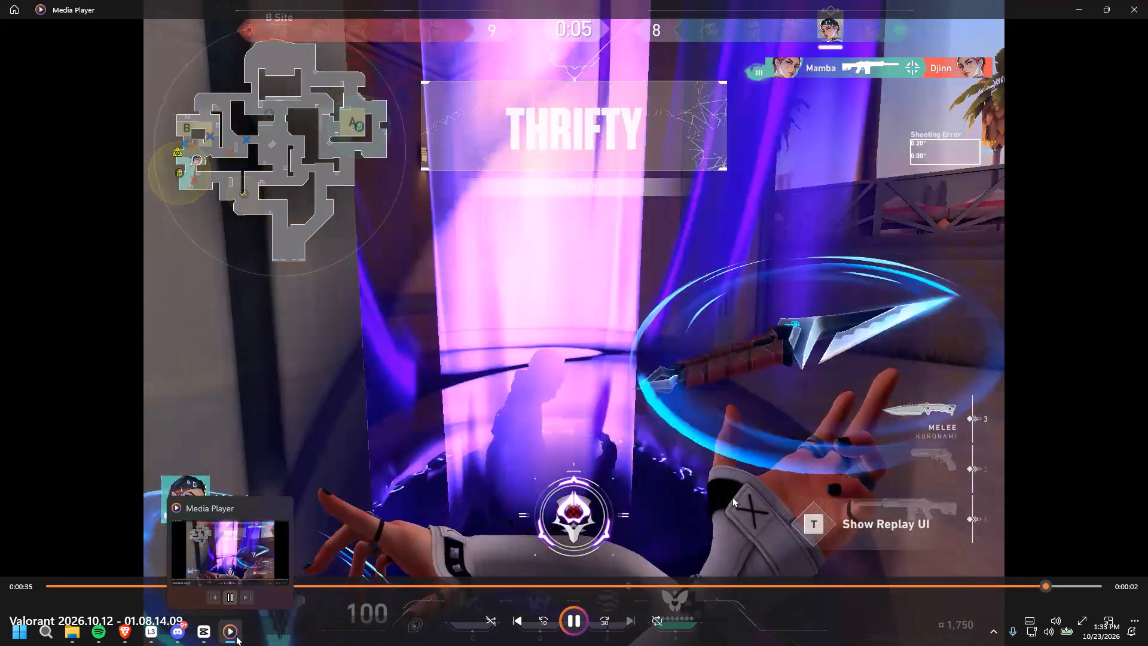
click(236, 635)
right_click(236, 635)
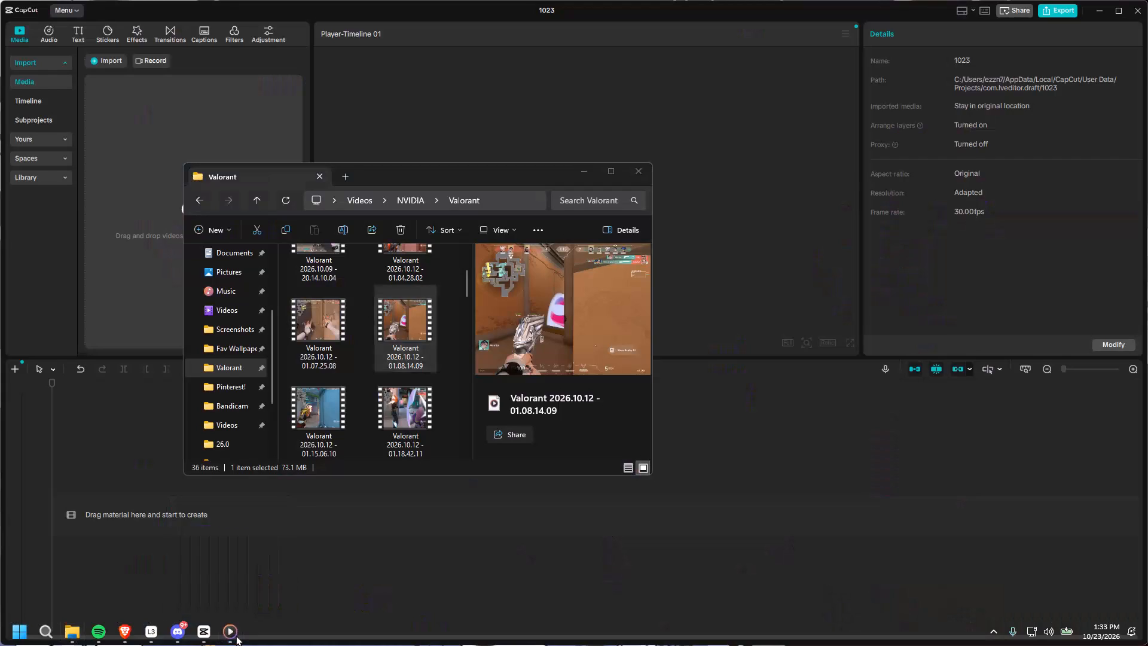
click(225, 602)
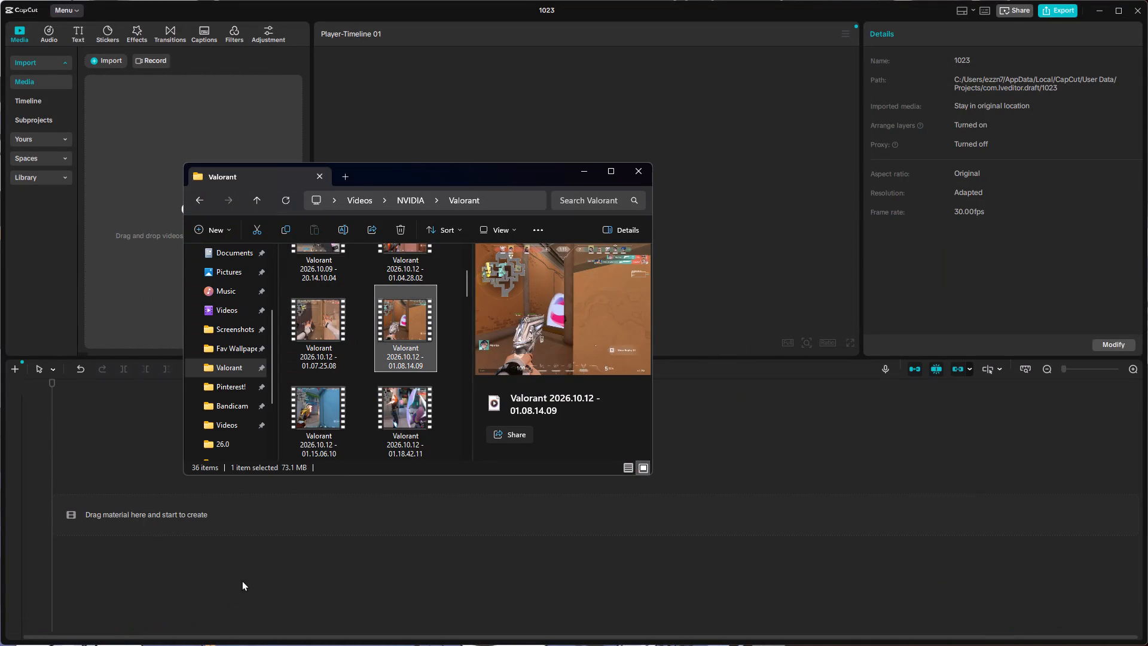
Watch the clip Valorant 2026.10.13 - 22.05.29.08 in Media Player, and close the player.
click(380, 416)
scroll(380, 416, down, 3)
click(393, 397)
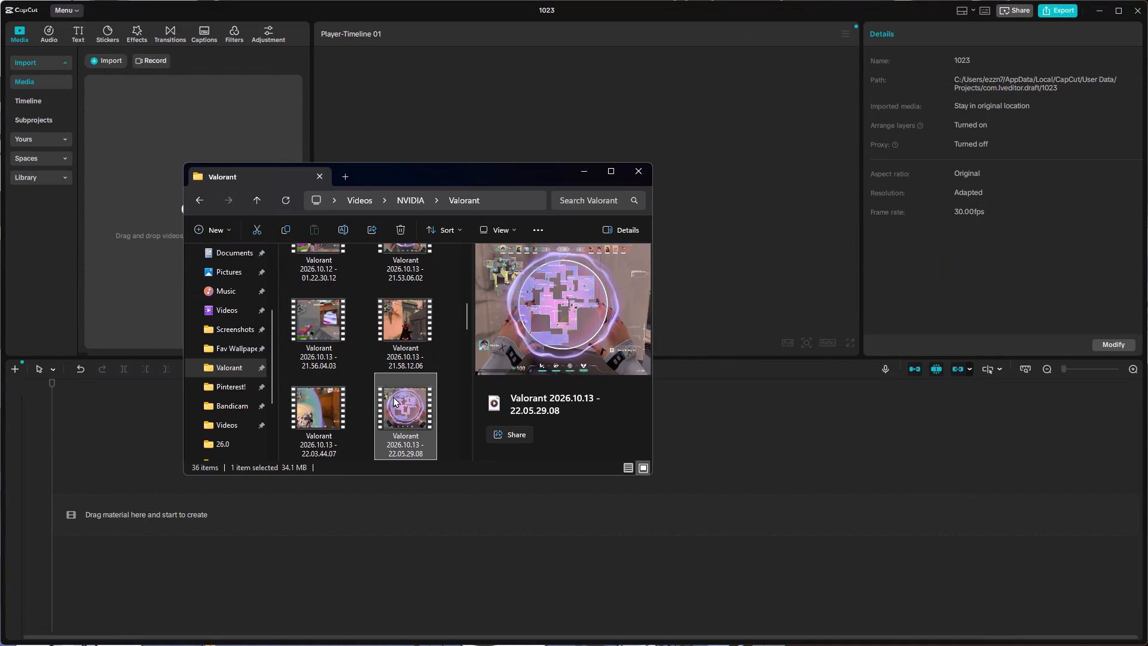
scroll(393, 397, down, 1)
double_click(402, 344)
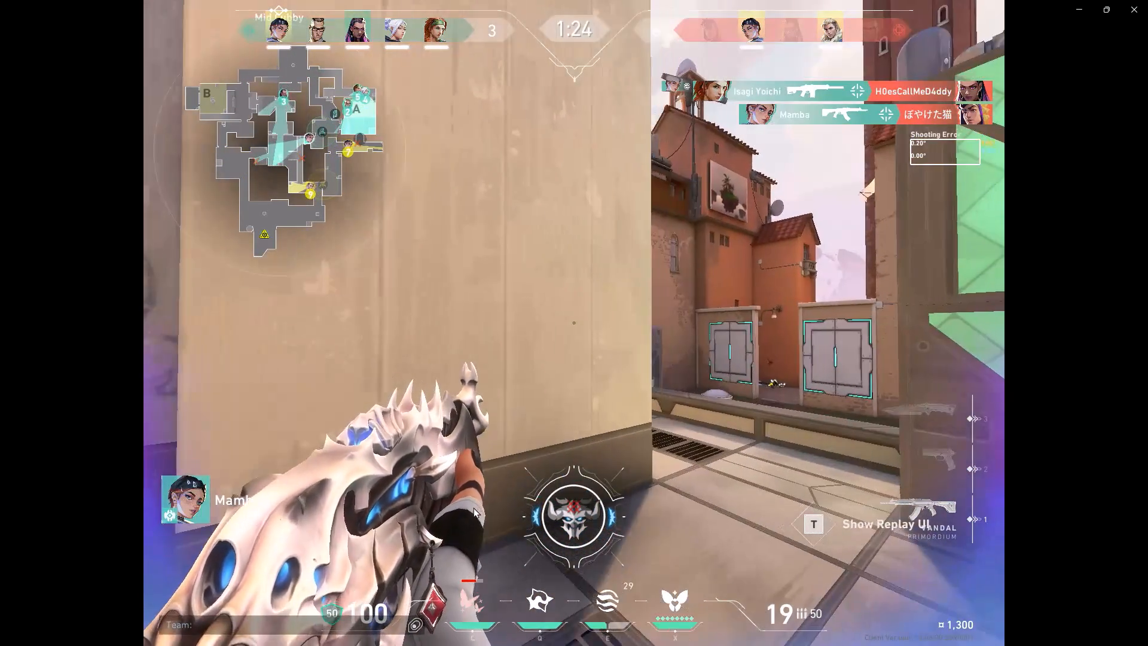
click(1147, 0)
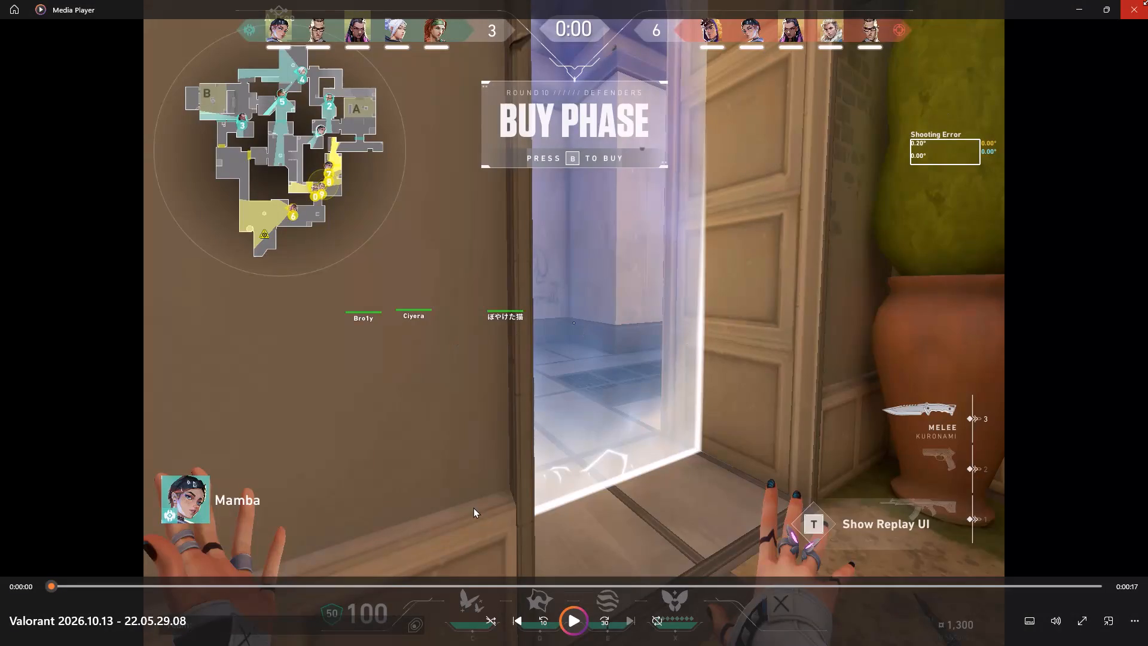
Import the clip Valorant 2026.10.16 - 03.19.04.02 from the Valorant folder into the CapCut project's media.
scroll(413, 397, down, 4)
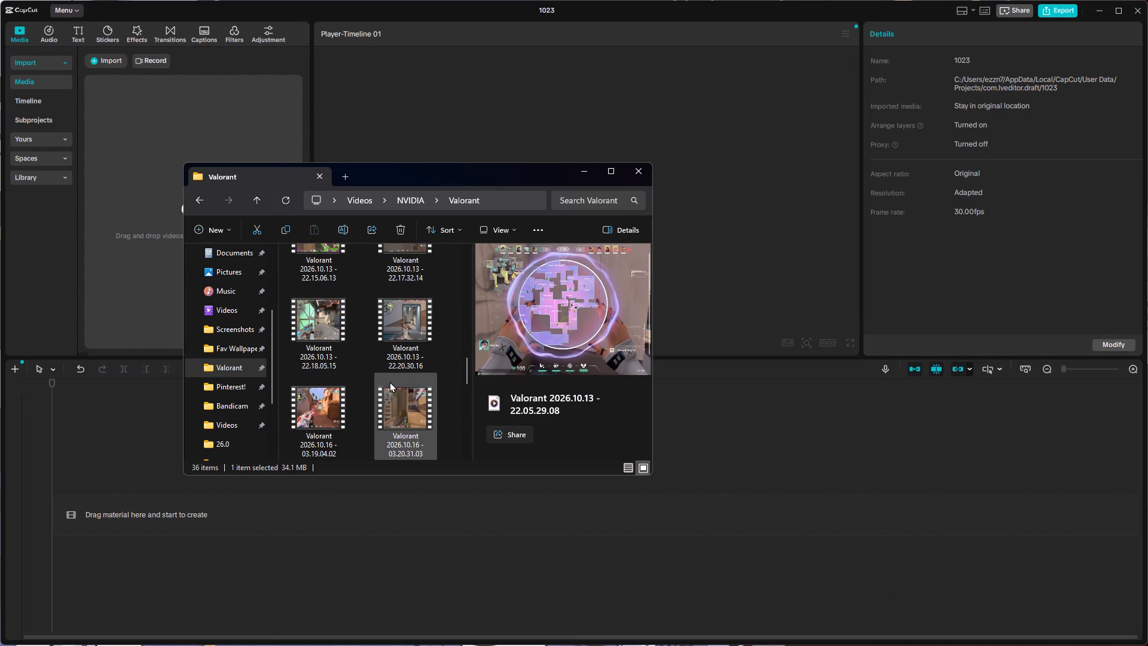
click(413, 349)
click(335, 418)
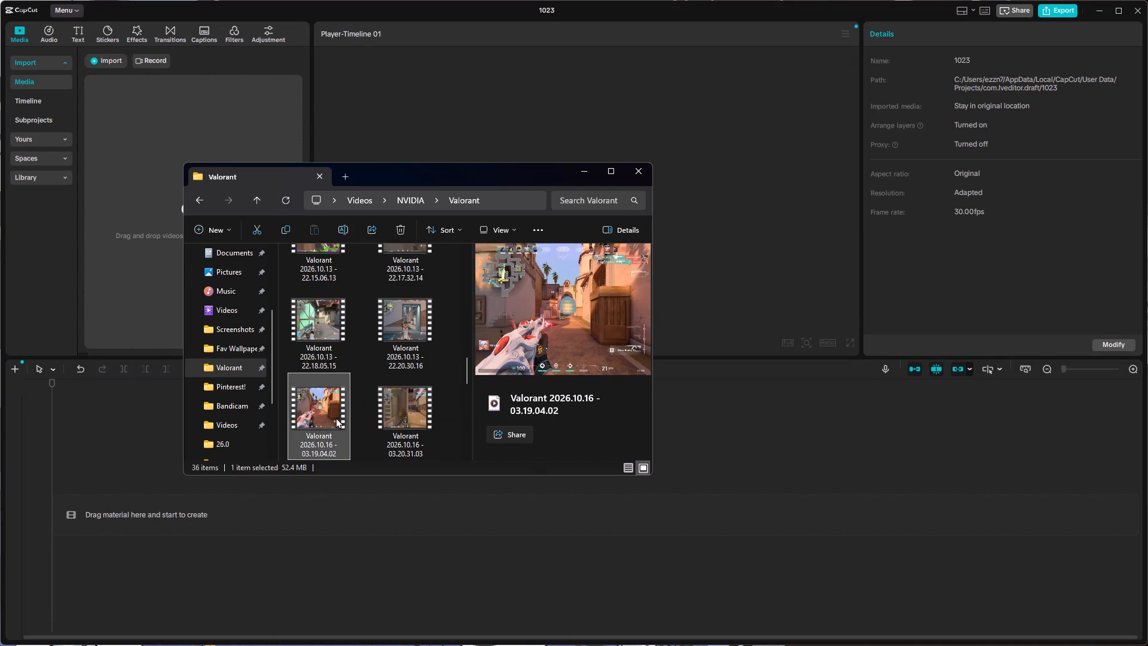
drag(335, 418, 310, 288)
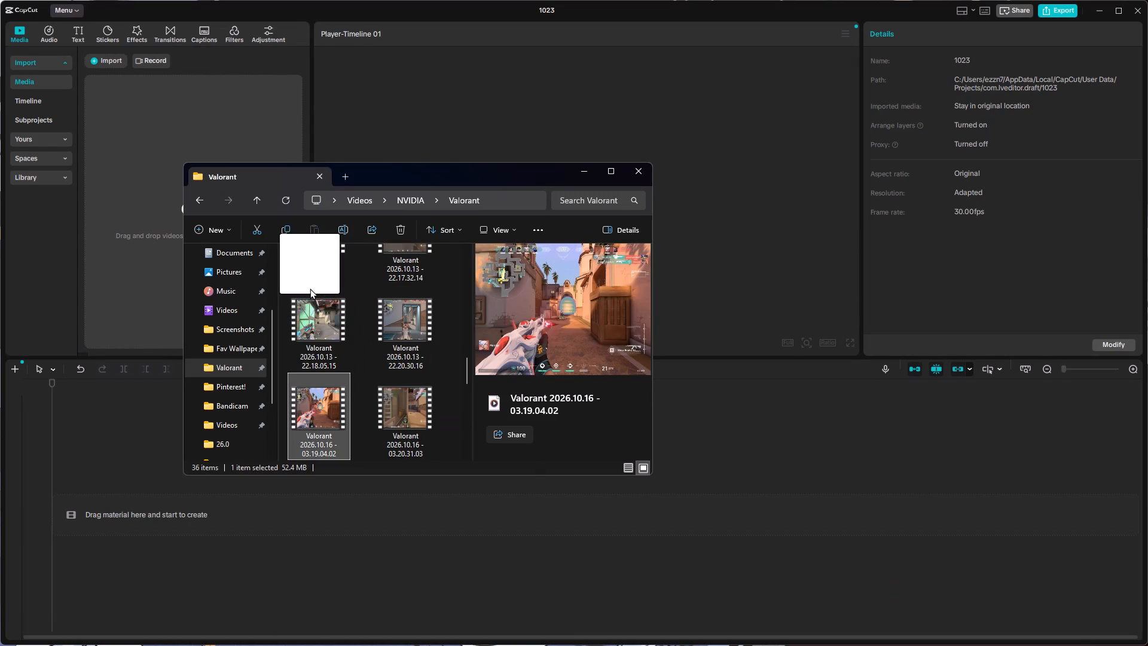
drag(310, 288, 124, 229)
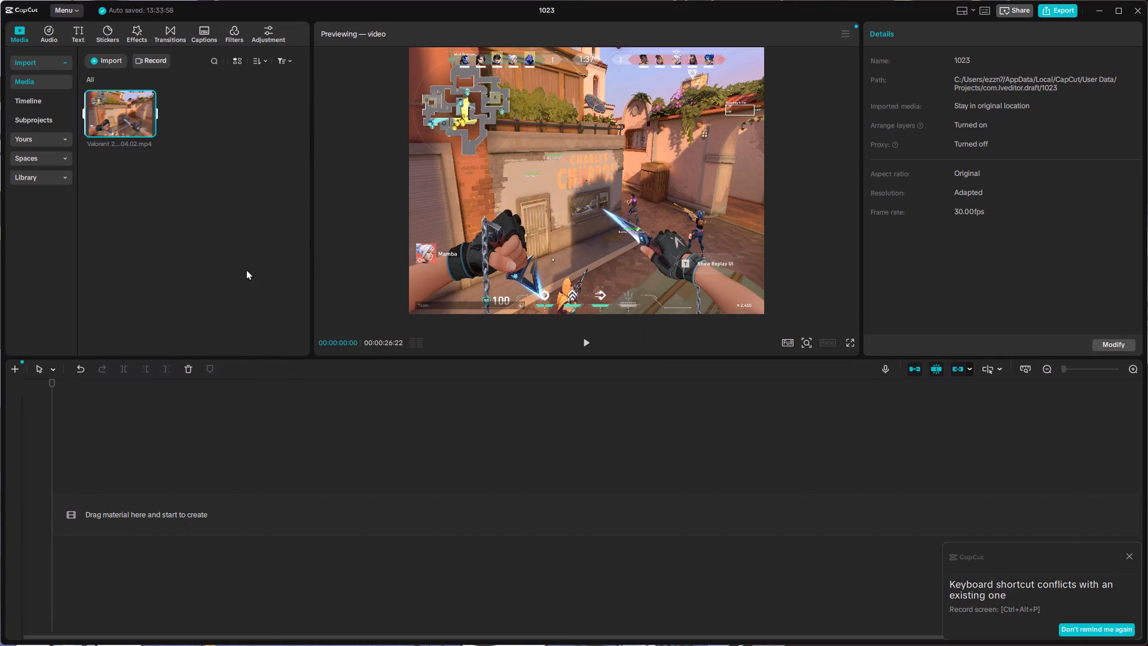
Play the imported Valorant clip in the preview to review its footage.
click(587, 342)
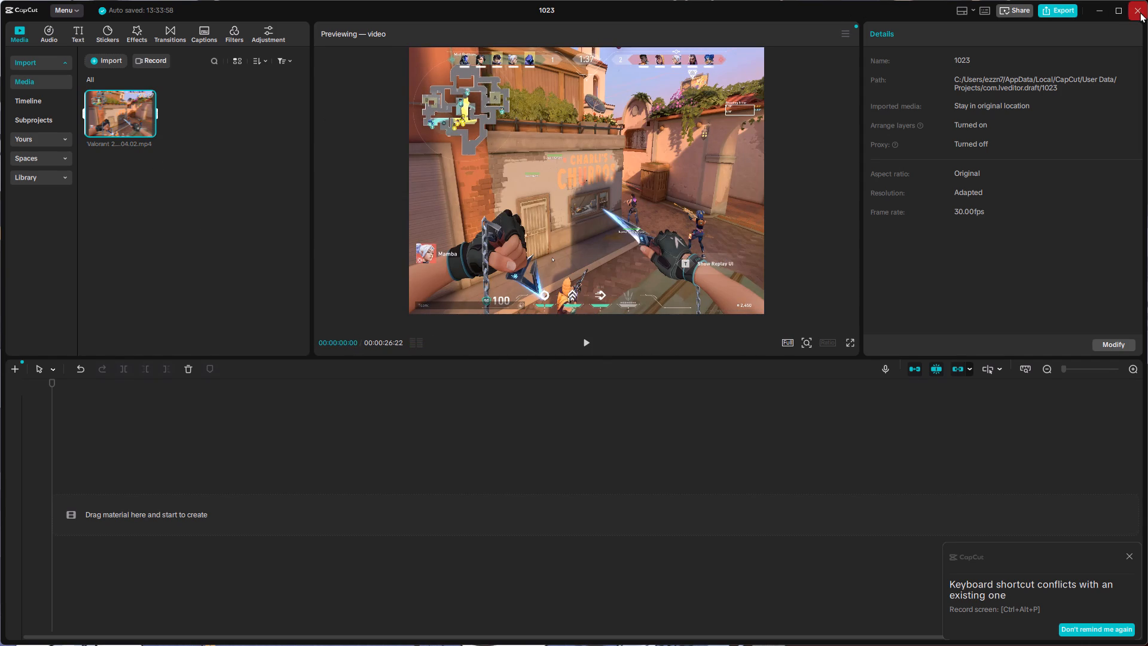
Close the 1023 project and exit CapCut.
click(1140, 12)
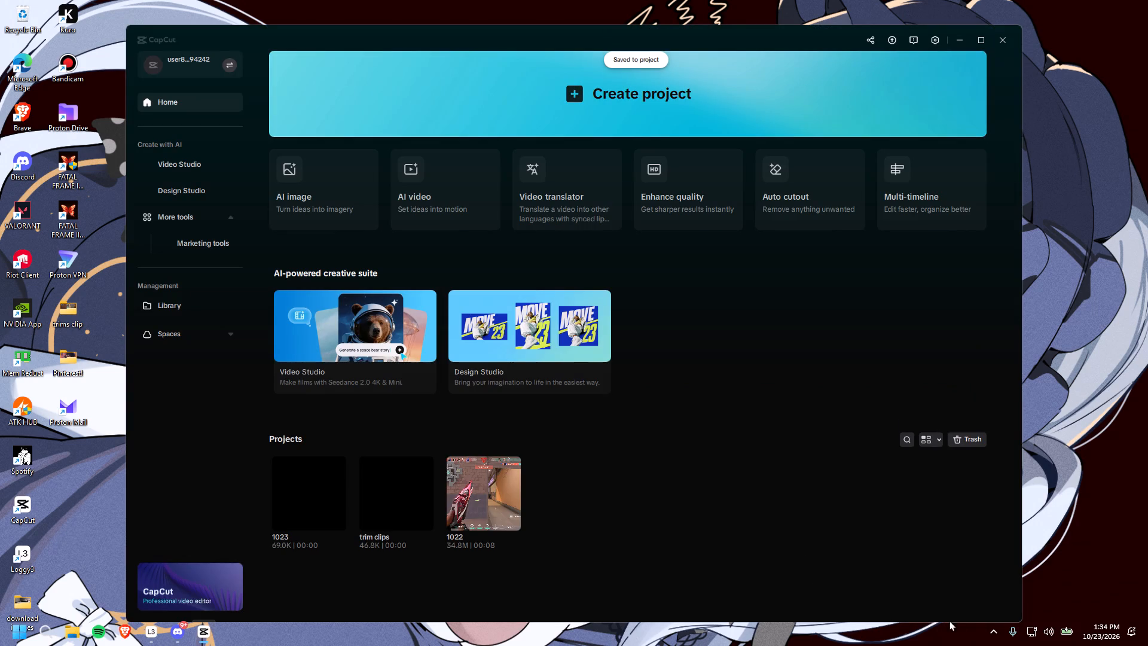
click(1006, 47)
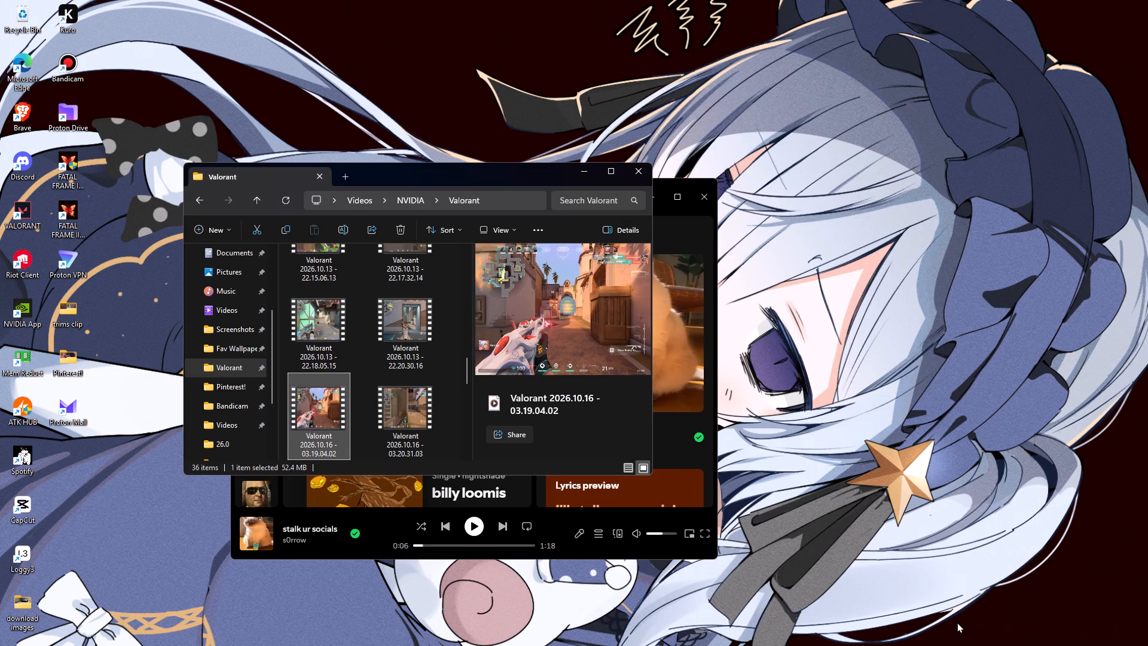
Show the hidden background app icons in the system tray.
click(986, 630)
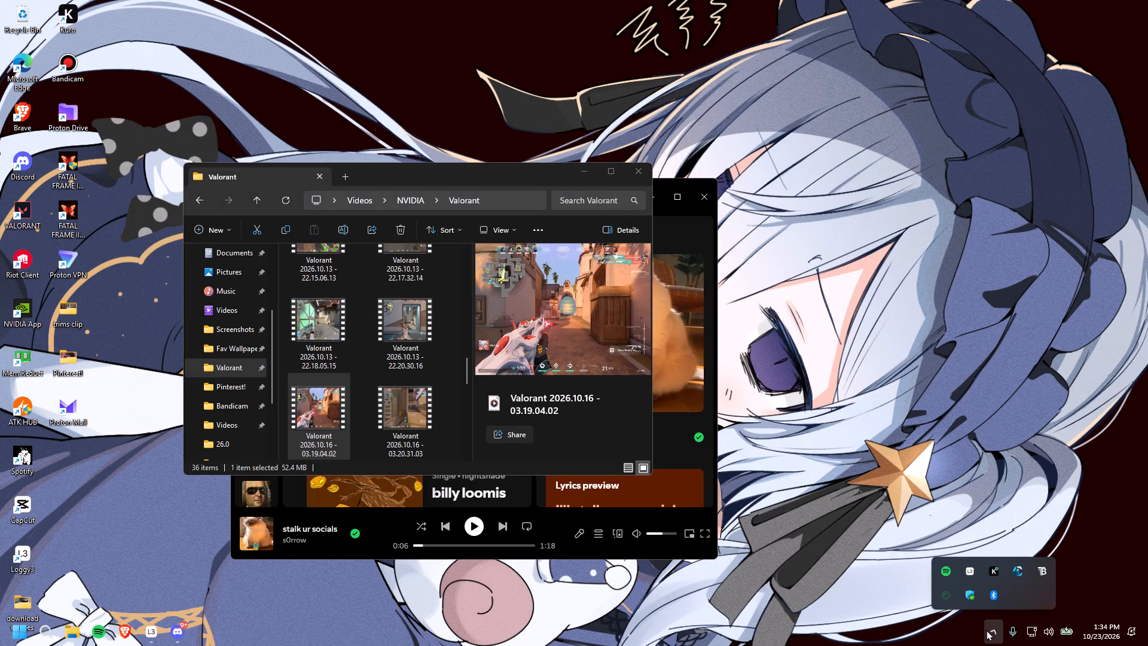
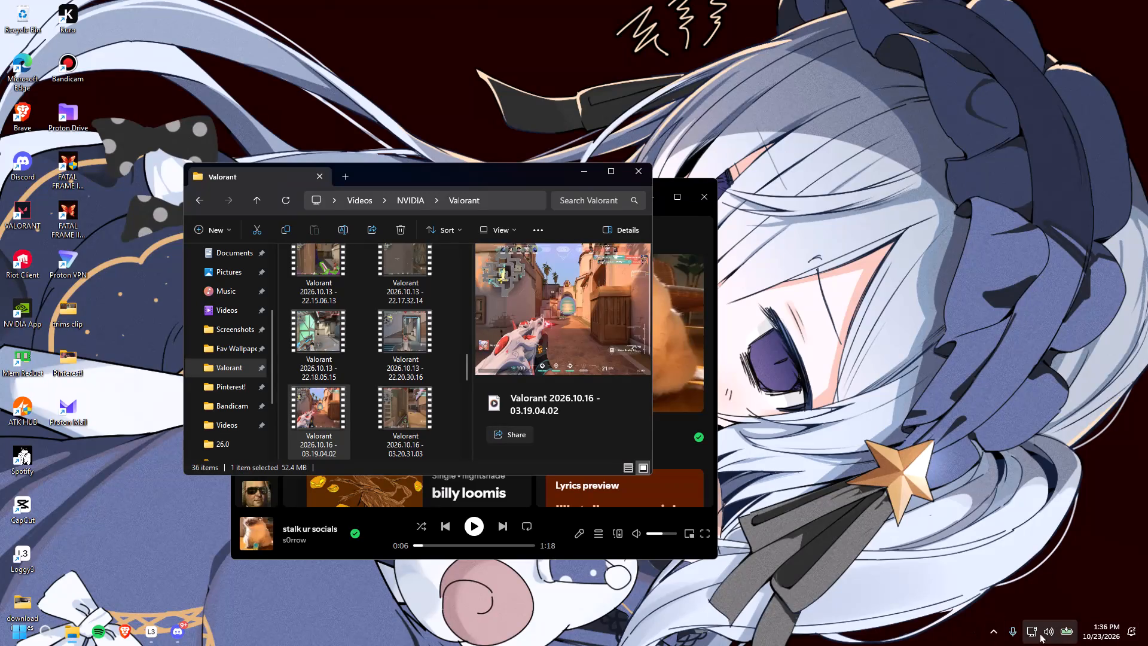
Show the hidden background app icons in the system tray.
click(998, 628)
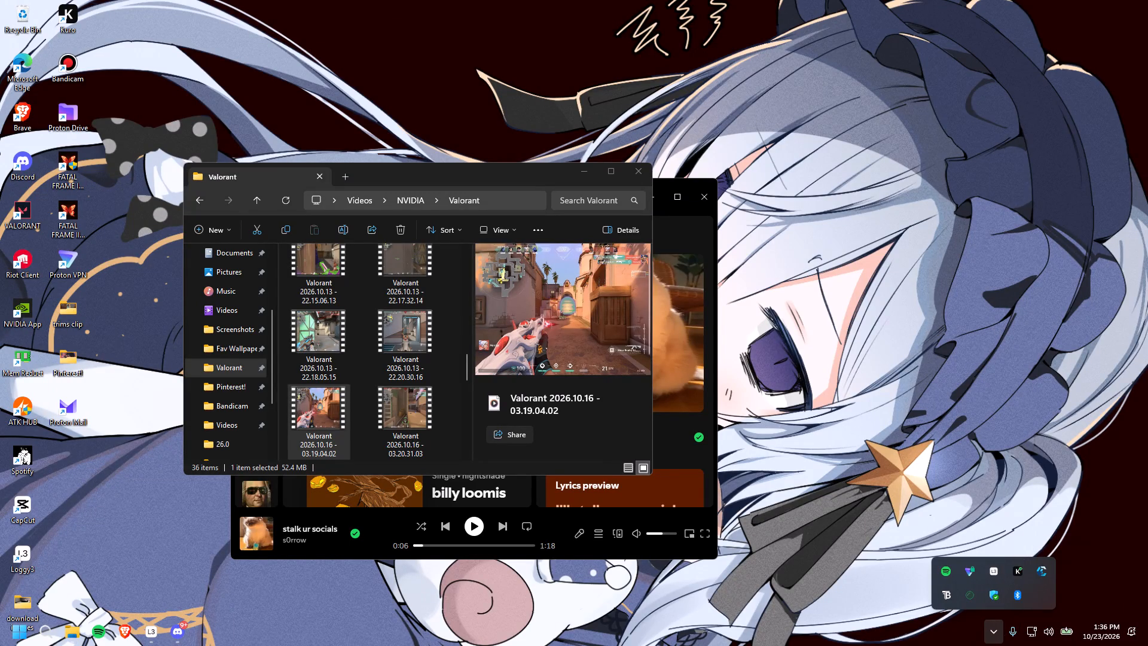
Search Windows for "cap" and launch CapCut from the results.
click(39, 629)
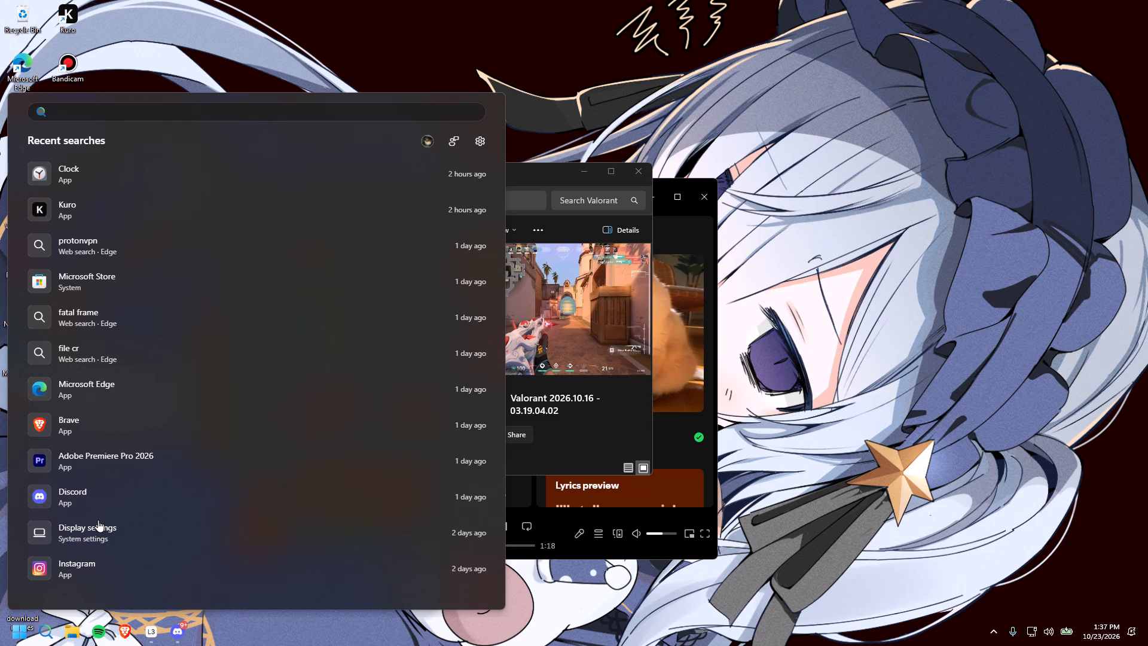
key(c)
key(a)
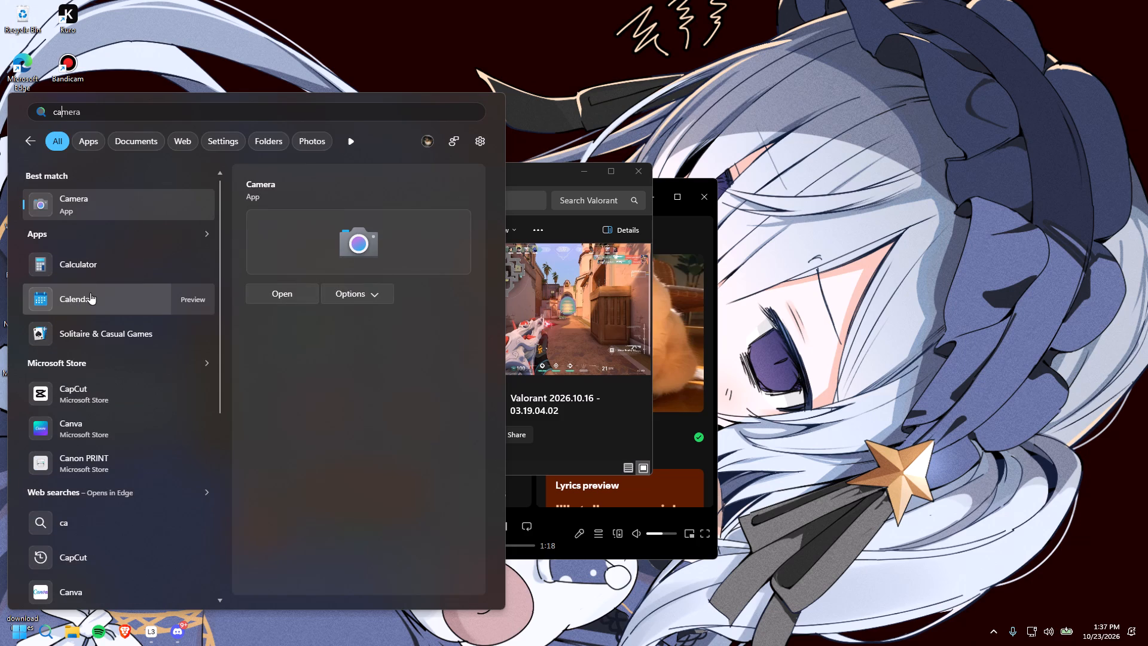
key(p)
click(59, 199)
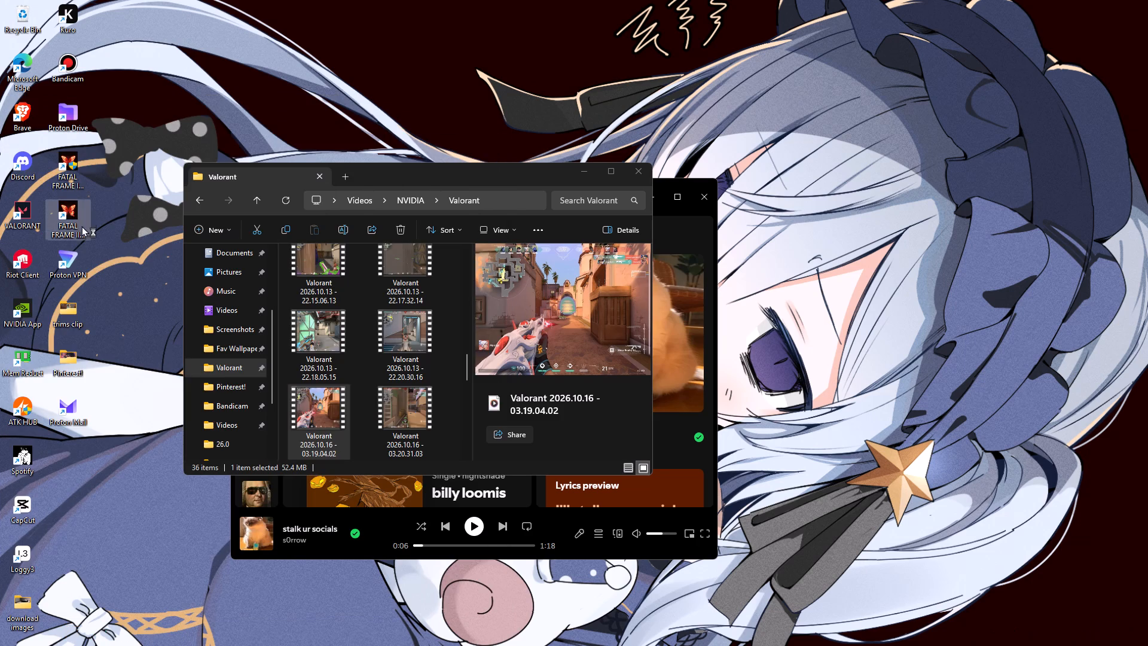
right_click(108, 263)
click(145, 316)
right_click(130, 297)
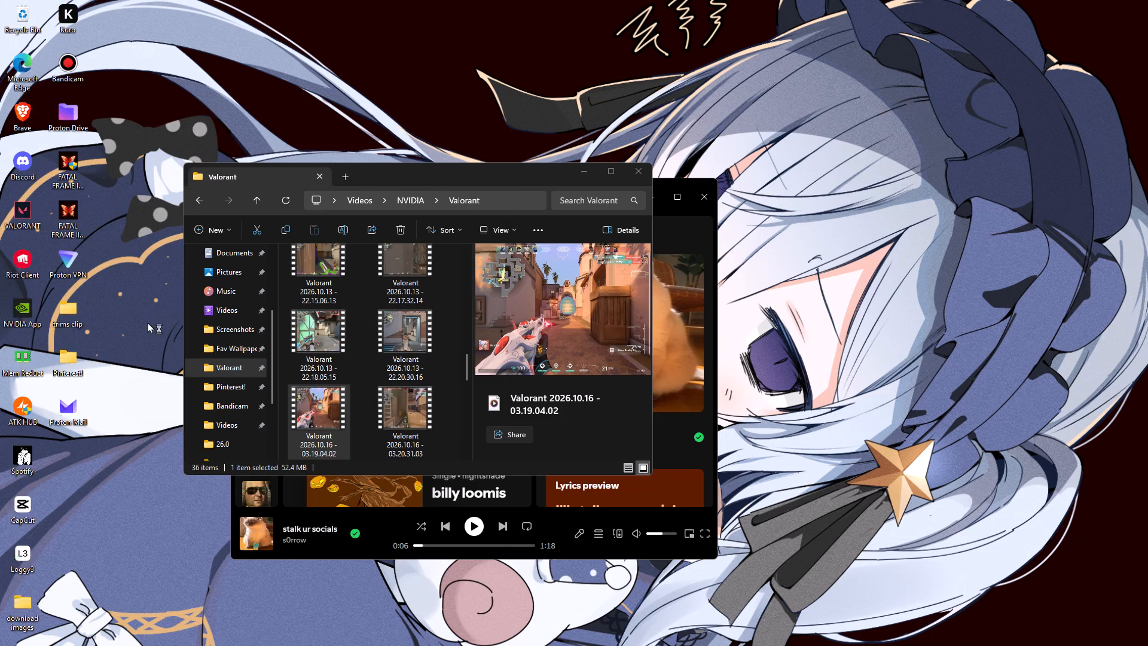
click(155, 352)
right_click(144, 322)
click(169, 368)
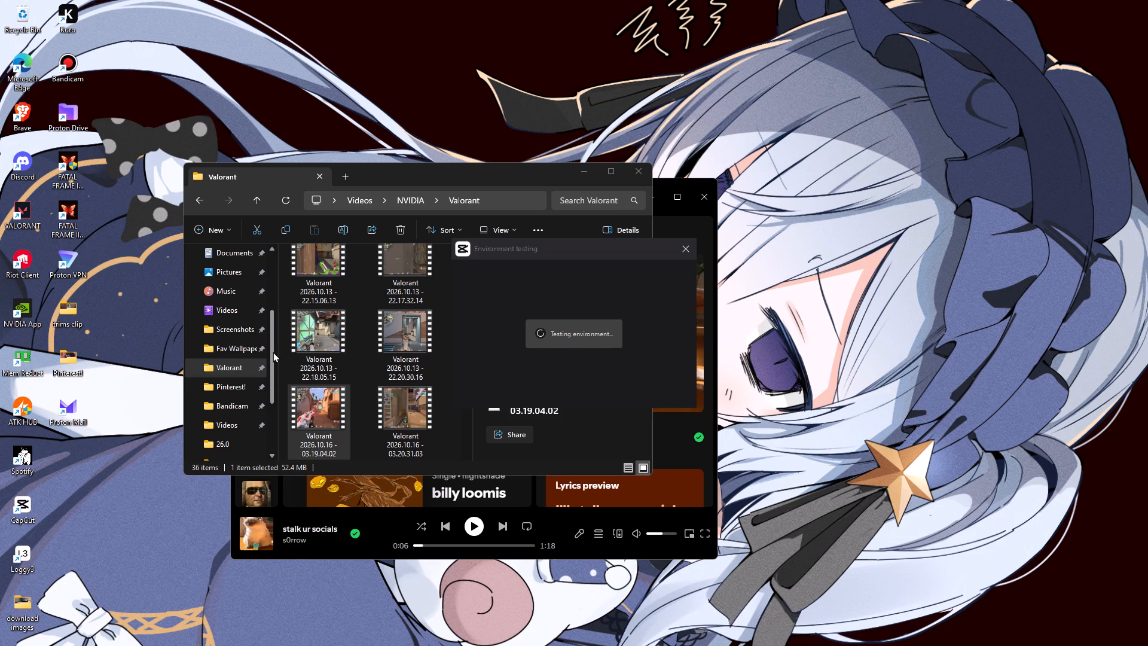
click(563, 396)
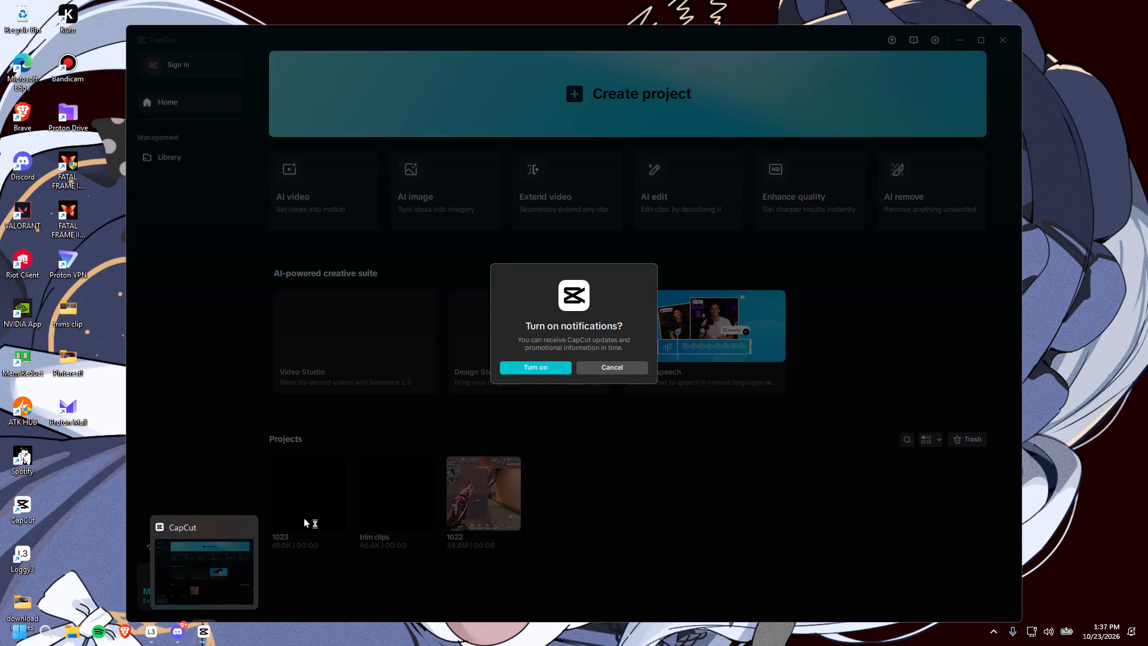
Decline CapCut's notification offer and open the existing project 1023.
click(579, 370)
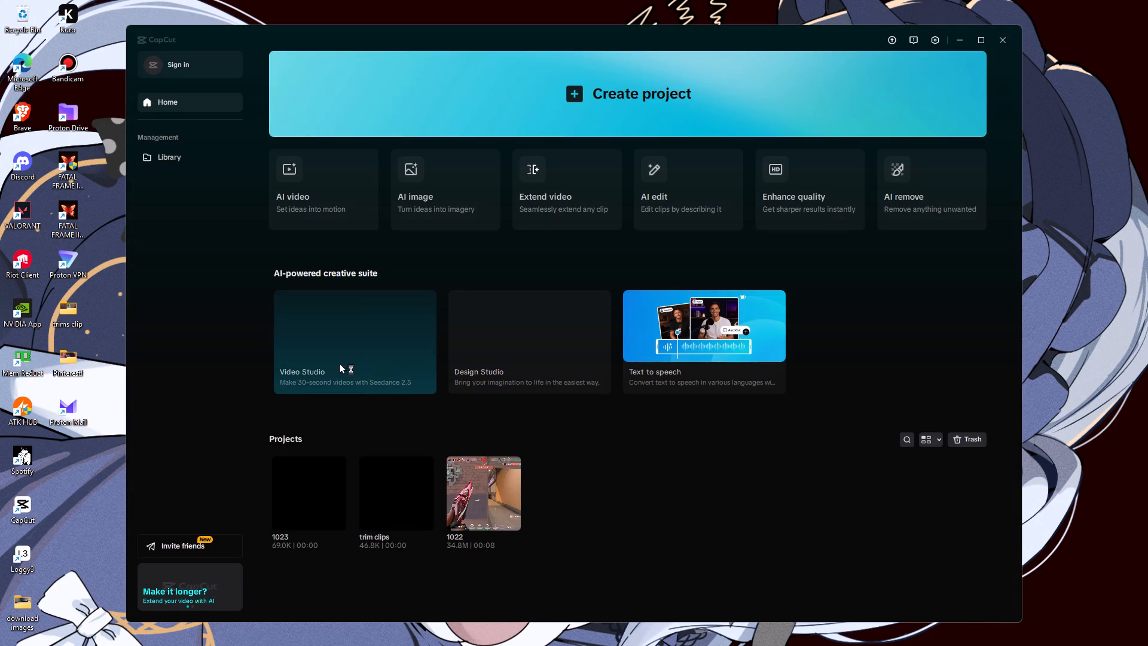
click(316, 481)
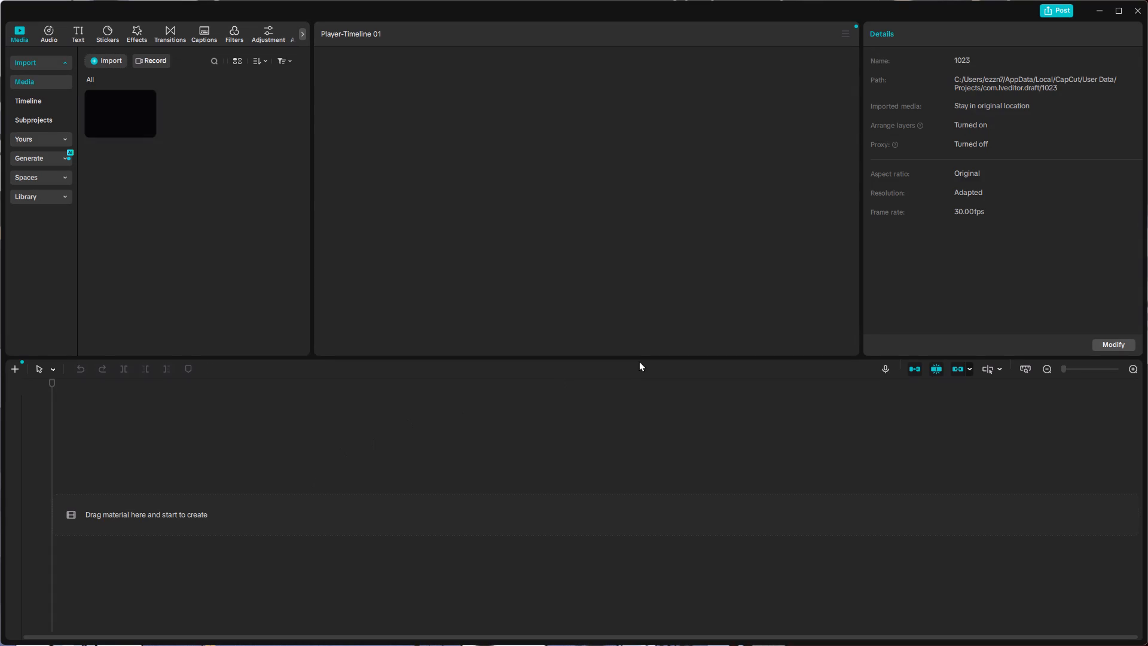
Set the timeline frame rate to 60.00 fps in the project settings.
click(1119, 346)
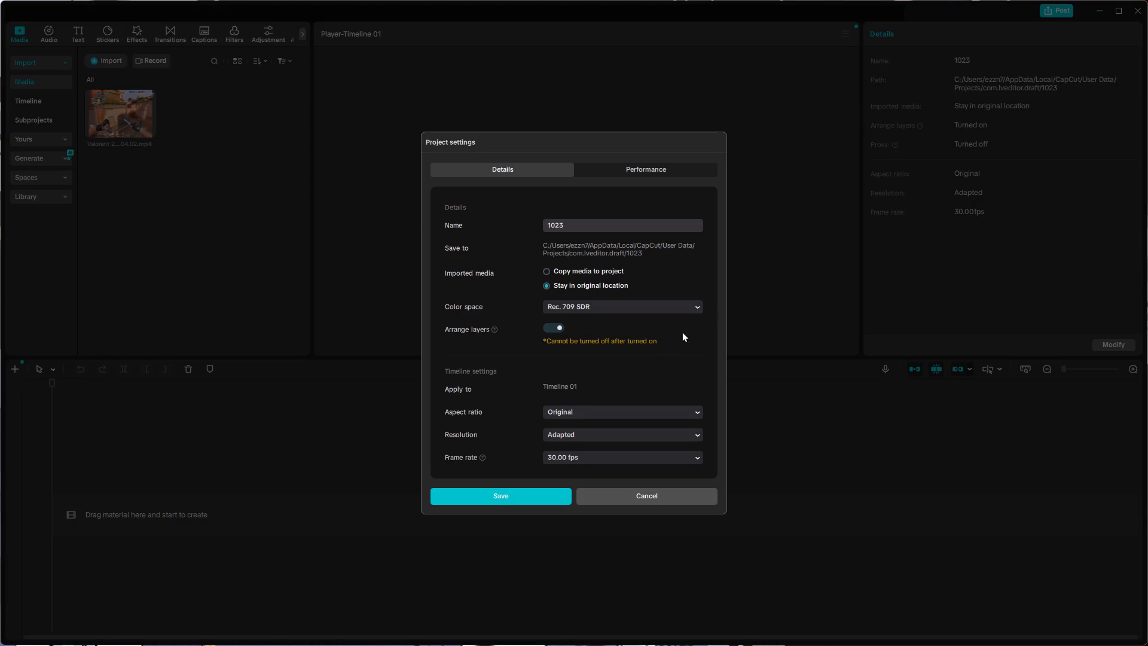
click(568, 458)
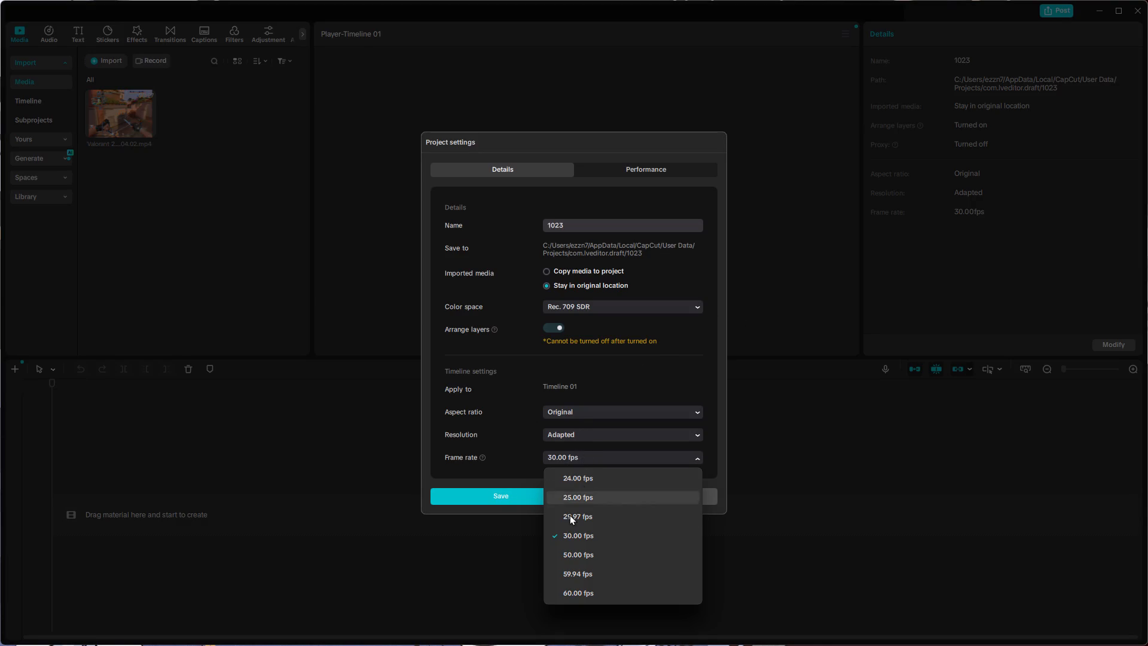
click(575, 588)
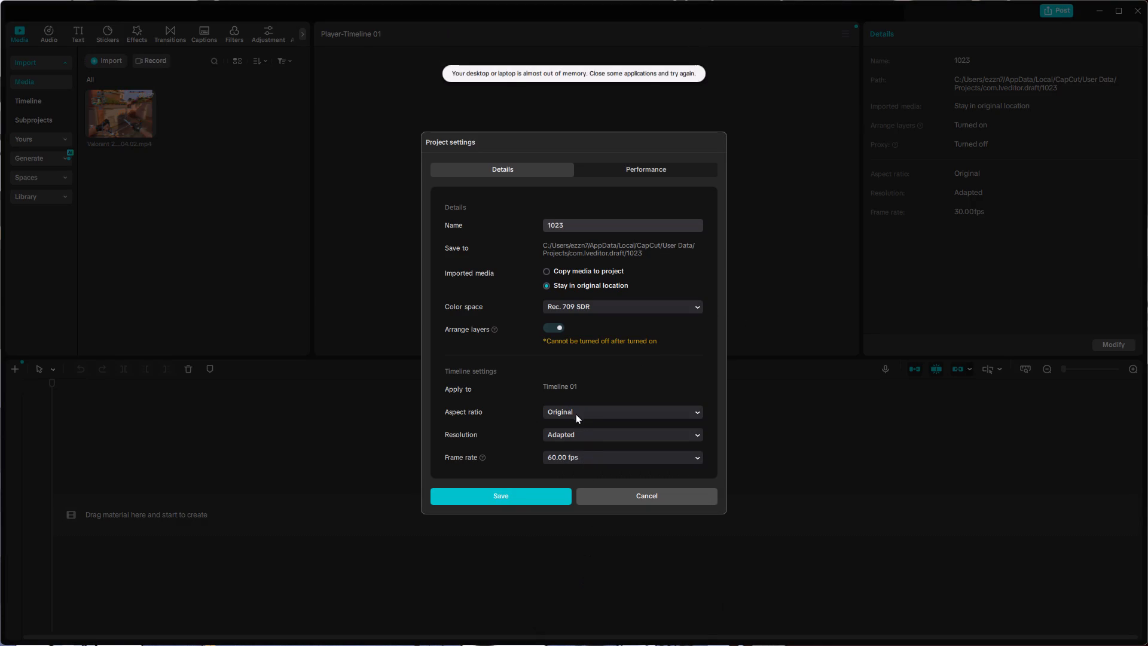
Rename the project as ahh and save the project settings.
click(582, 226)
key(BackSpace)
key(BackSpace)
key(BackSpace)
key(BackSpace)
key(BackSpace)
key(BackSpace)
key(BackSpace)
key(BackSpace)
key(BackSpace)
key(BackSpace)
key(BackSpace)
key(BackSpace)
key(BackSpace)
key(BackSpace)
key(BackSpace)
key(BackSpace)
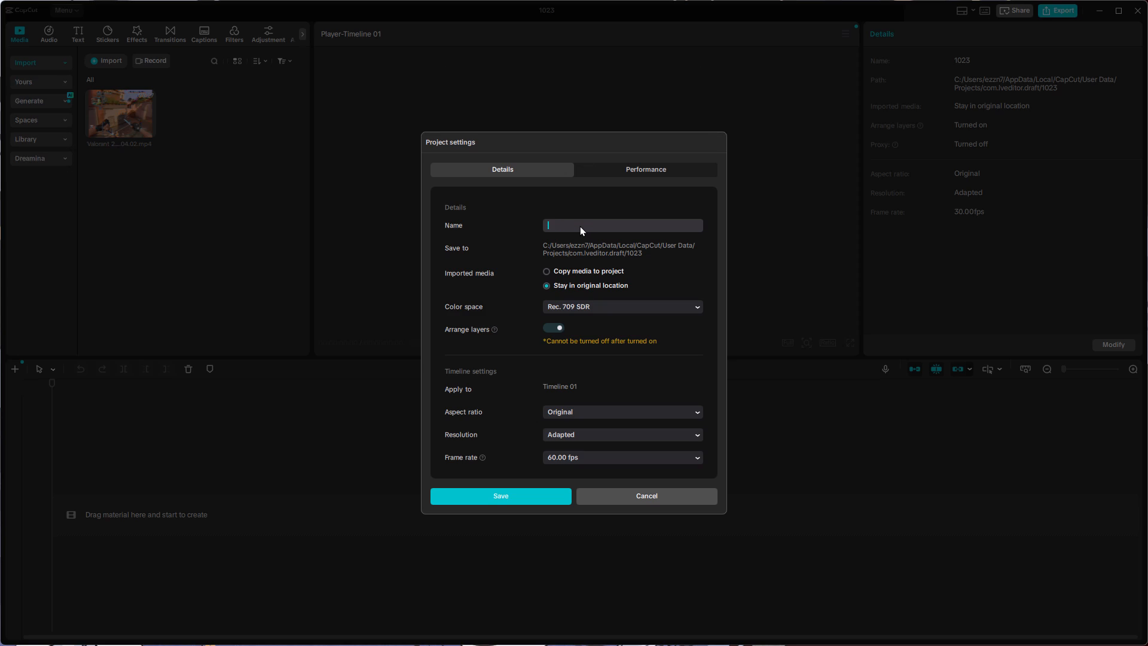
text(nij)
key(BackSpace)
key(BackSpace)
key(BackSpace)
key(BackSpace)
text(ahgg==)
key(BackSpace)
key(BackSpace)
key(BackSpace)
key(BackSpace)
key(h)
click(555, 490)
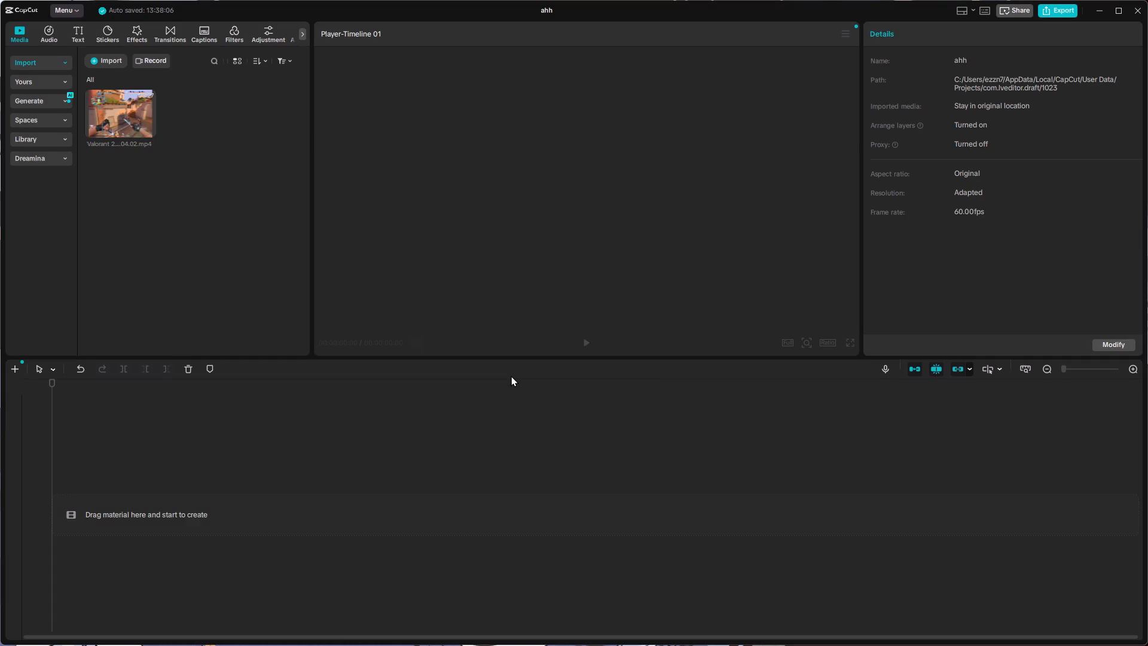
Place the imported Valorant clip at the start of the empty timeline.
drag(129, 133, 229, 181)
drag(115, 108, 171, 473)
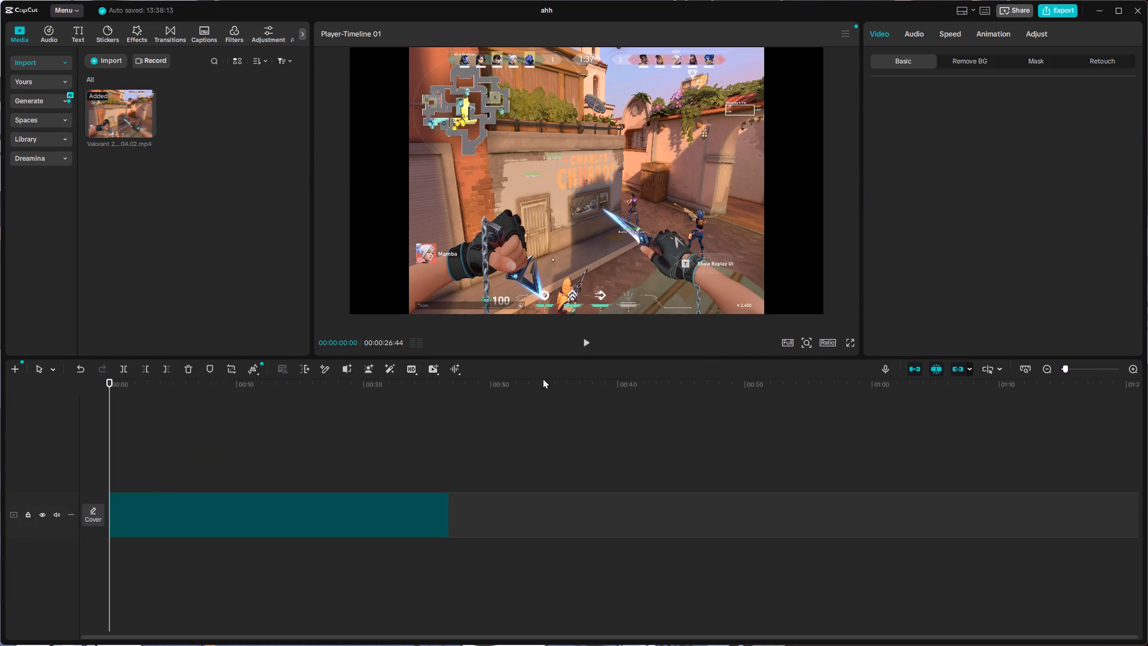
Play and scrub the first seven seconds of the timeline clip repeatedly to find where the wanted action starts.
click(585, 345)
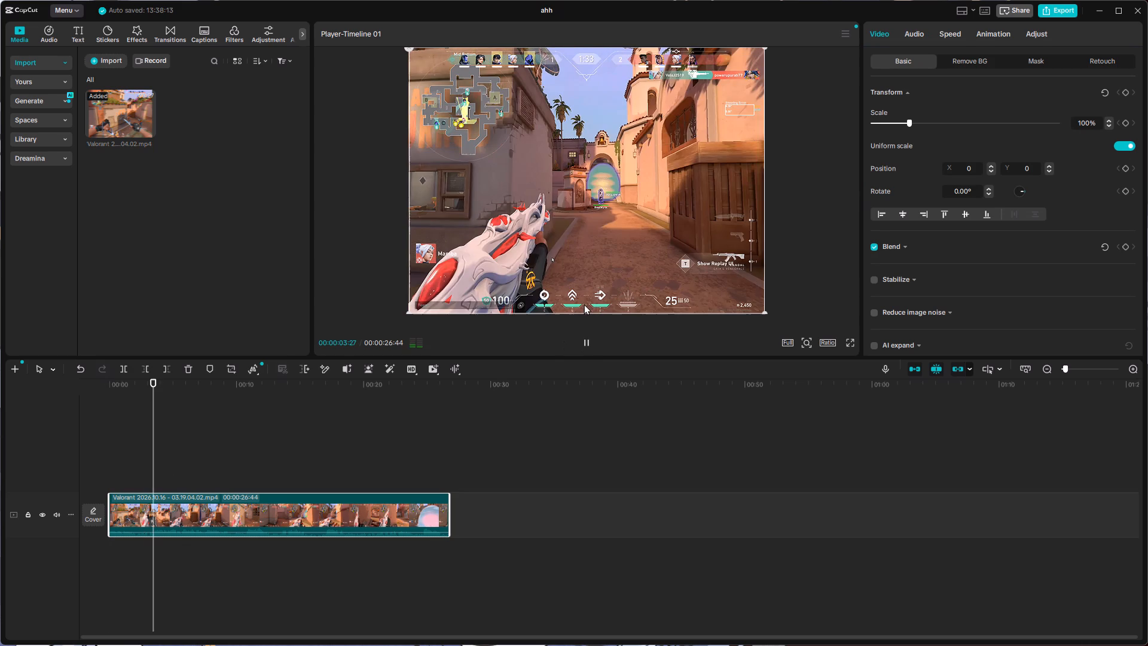
click(587, 336)
click(583, 336)
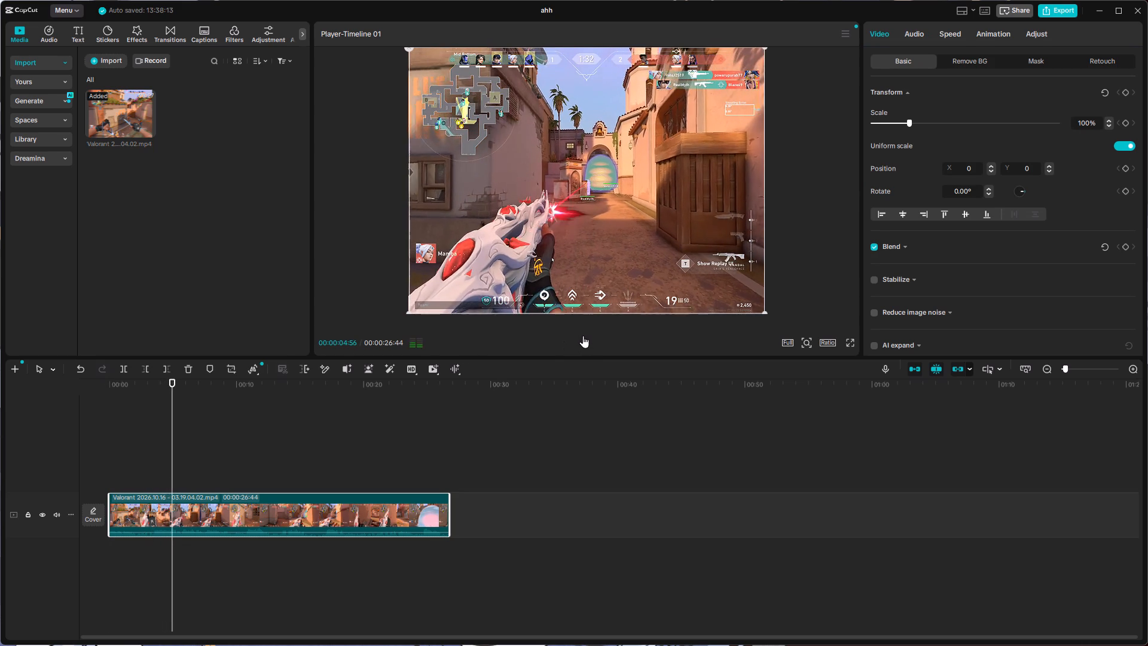
click(583, 336)
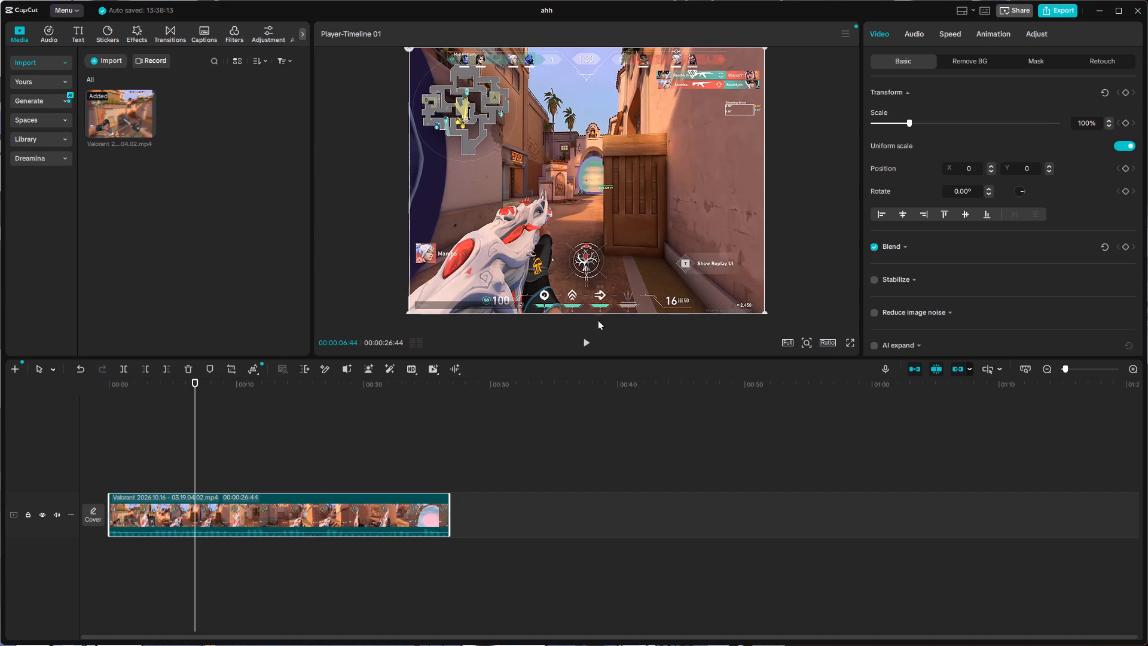
drag(194, 383, 181, 383)
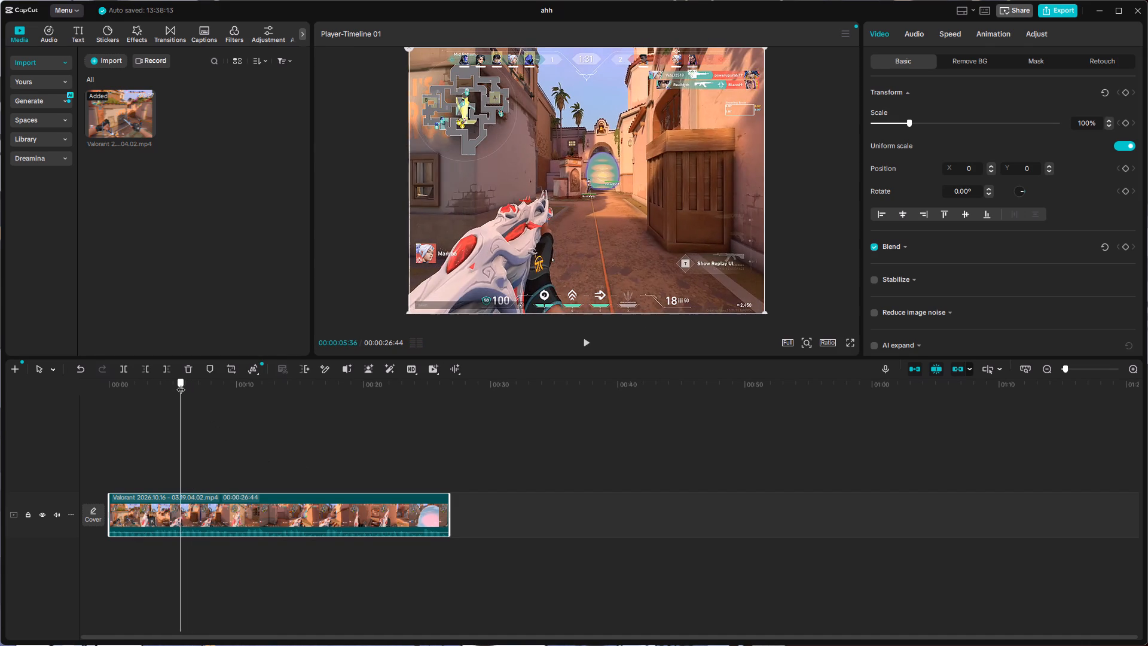
drag(181, 383, 178, 385)
click(585, 346)
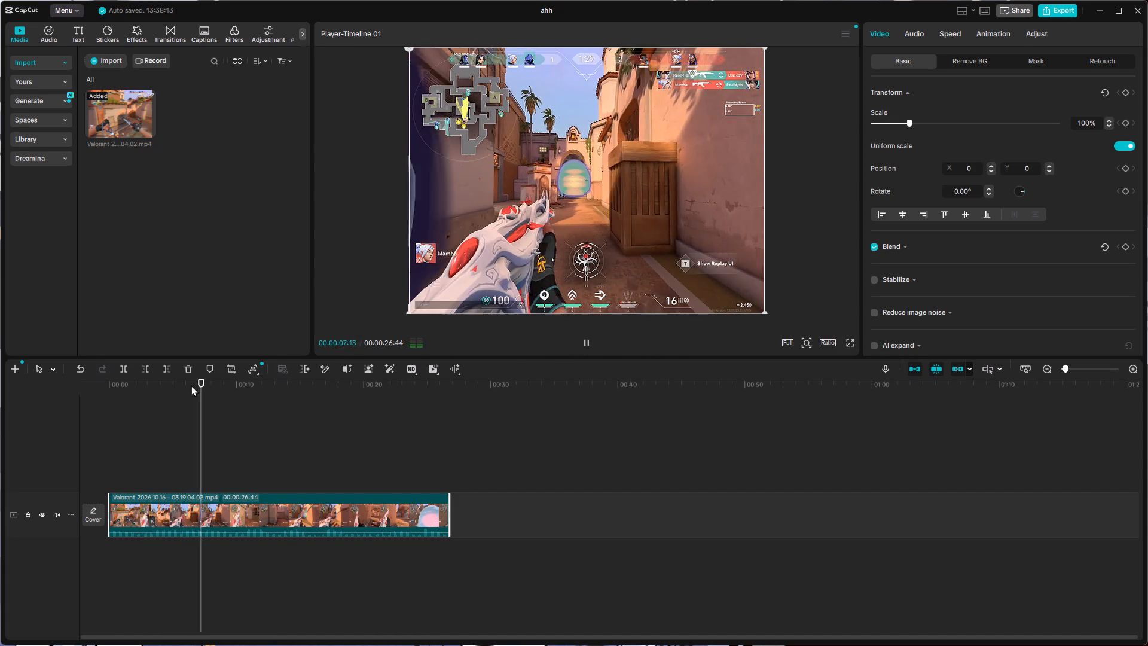
drag(205, 385, 165, 384)
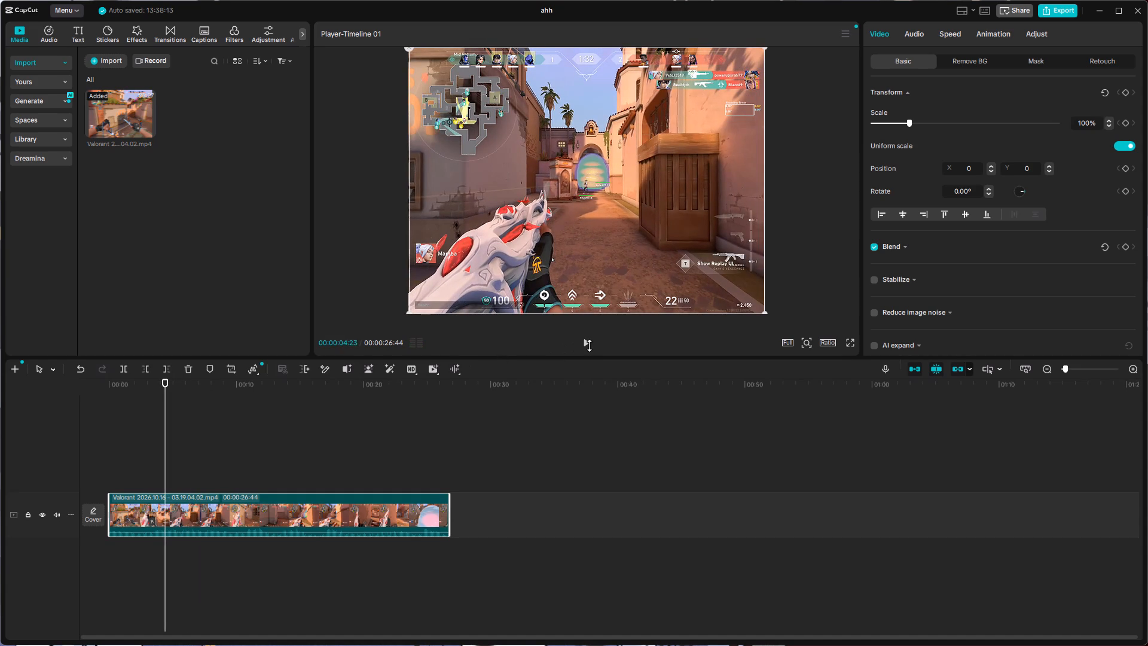
click(589, 345)
click(588, 345)
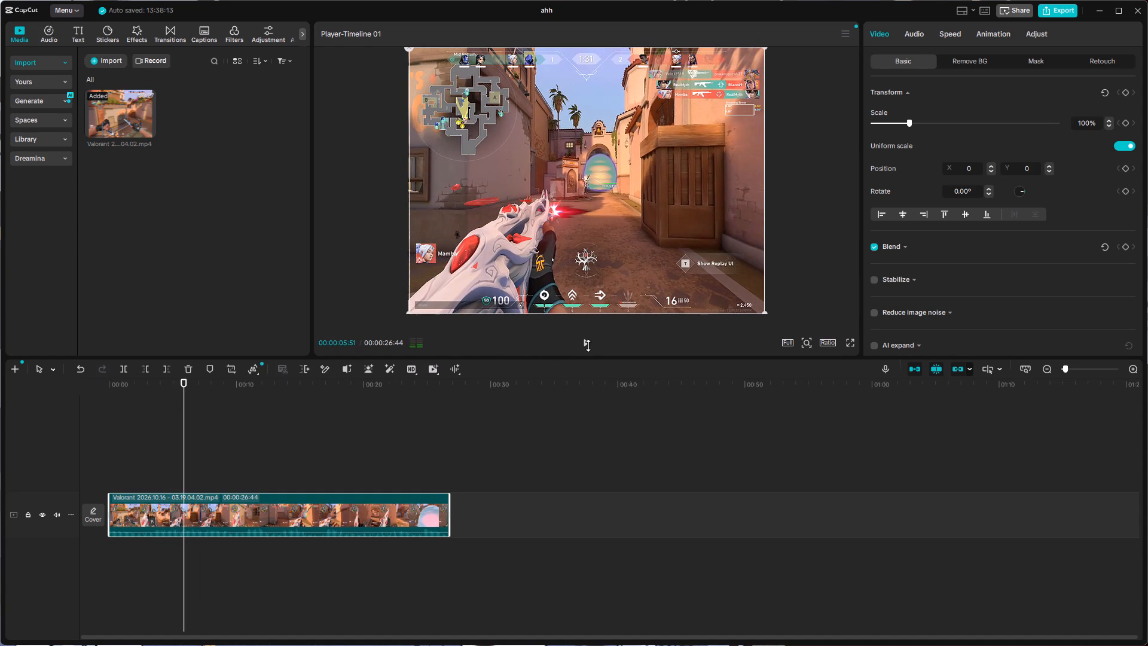
click(179, 381)
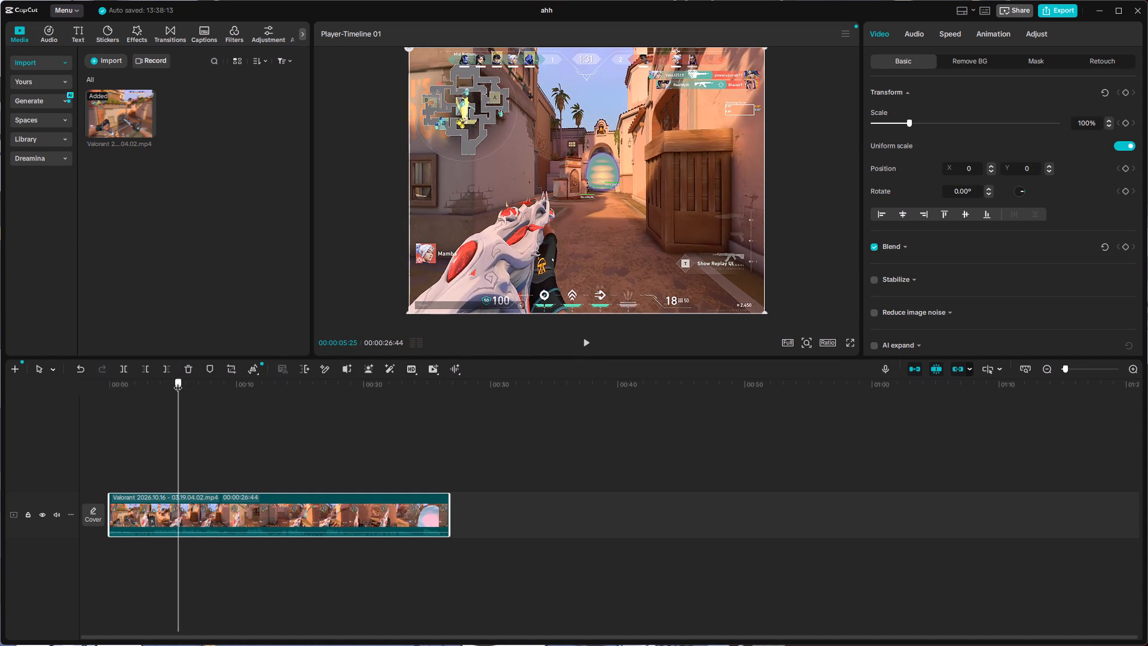
click(587, 336)
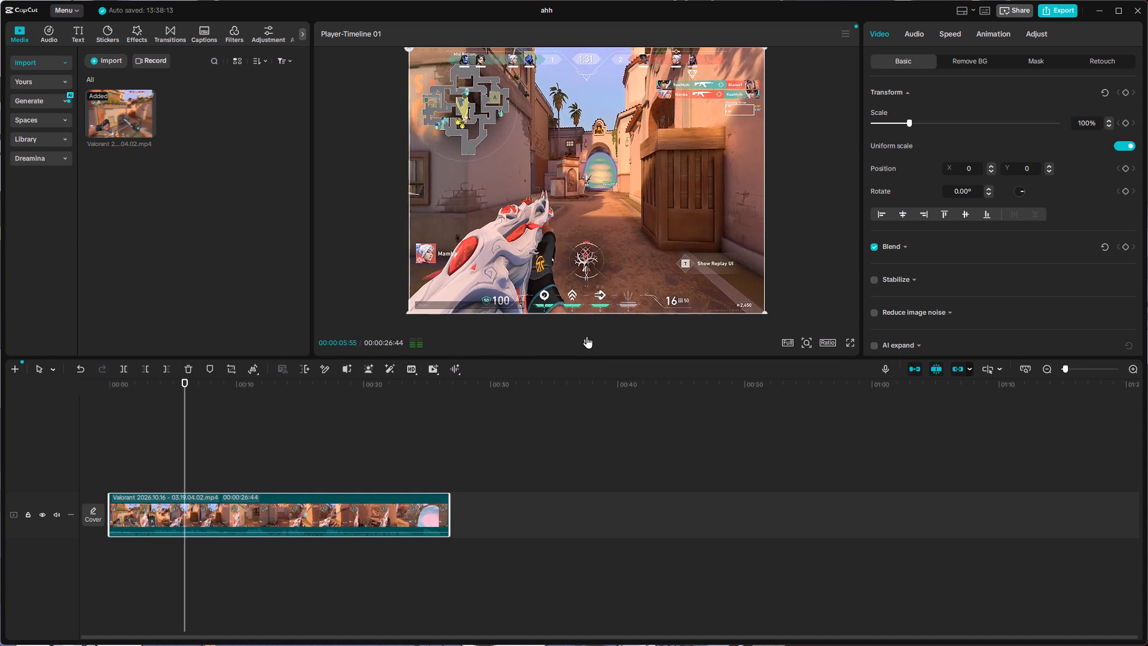
click(587, 336)
drag(194, 380, 191, 380)
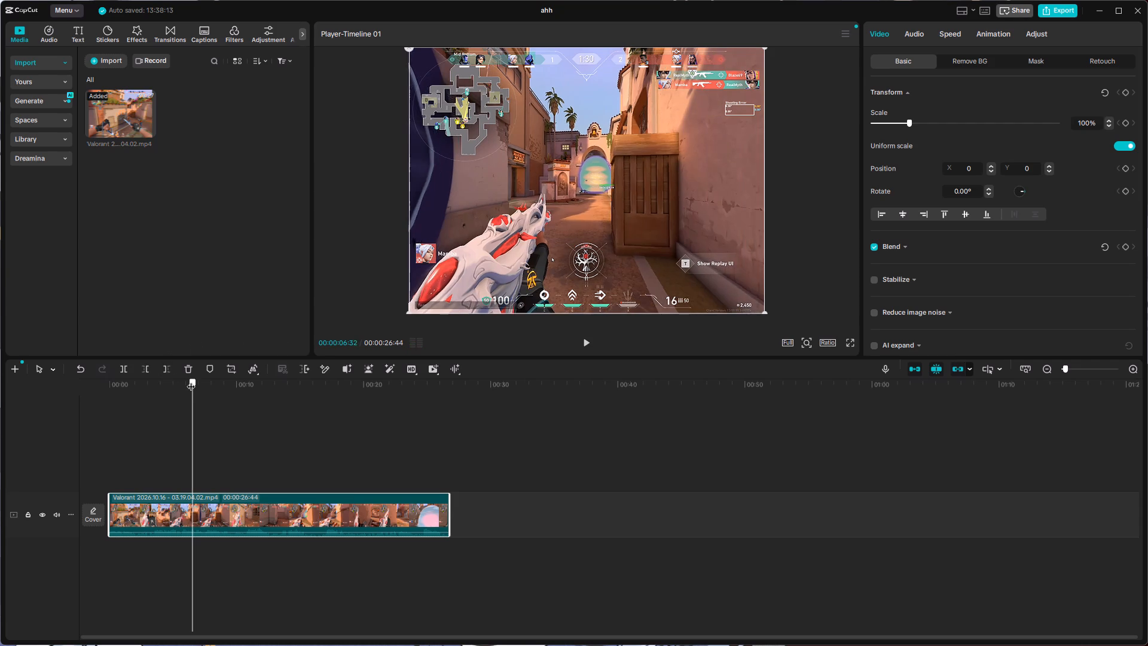
drag(191, 380, 183, 380)
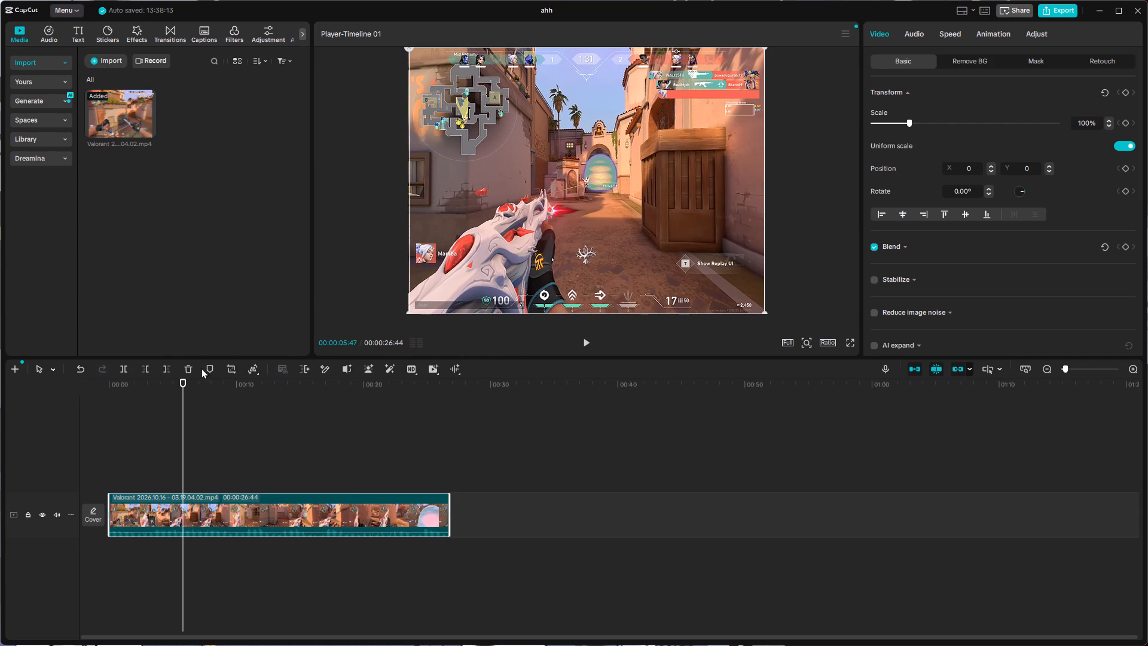
click(581, 343)
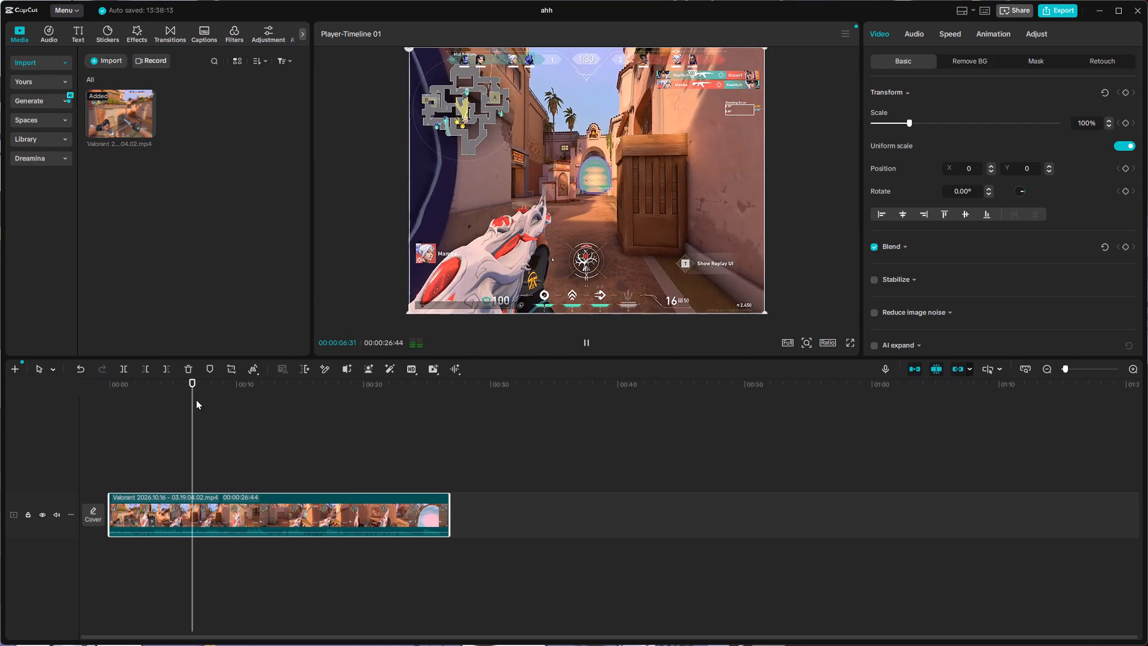
drag(196, 379, 165, 379)
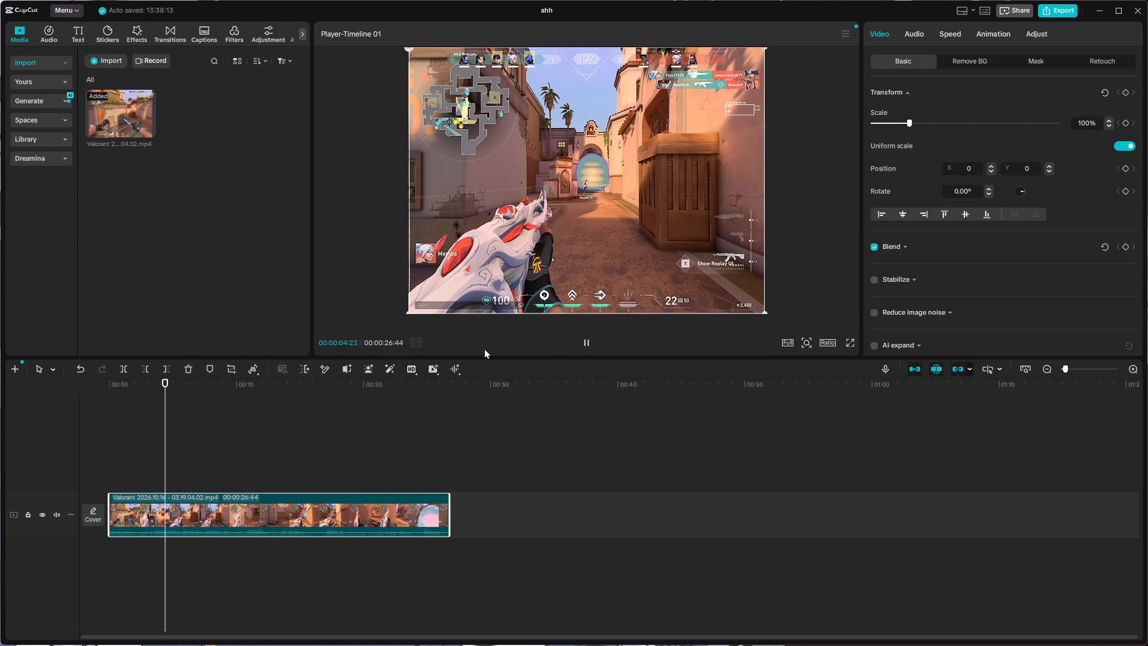
click(584, 343)
click(584, 343)
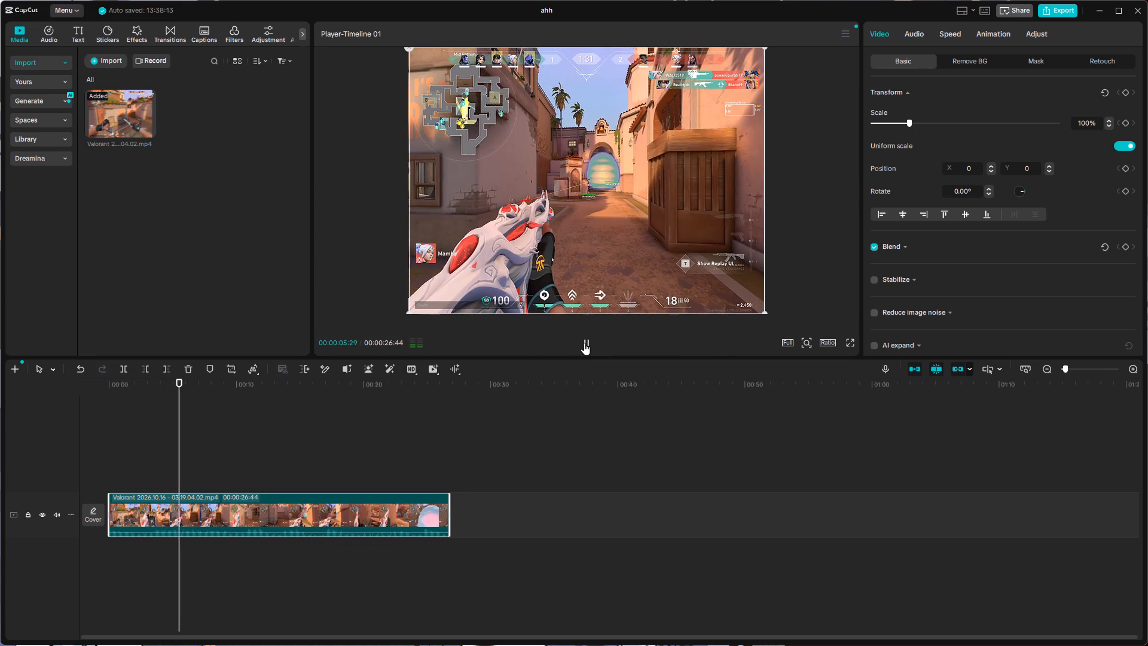
Trim away the part of the Valorant clip before 00:00:05:16 on the timeline.
click(179, 380)
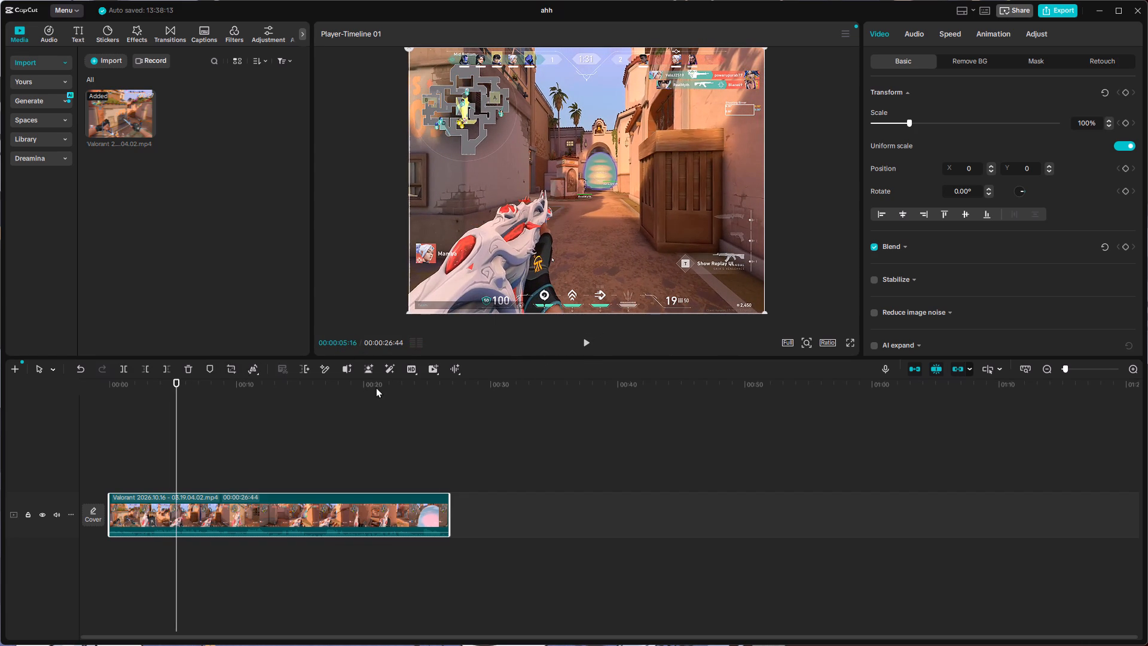
click(150, 368)
Play and scrub the trimmed clip repeatedly between about 5 and 8 seconds to find where the first action ends.
click(590, 340)
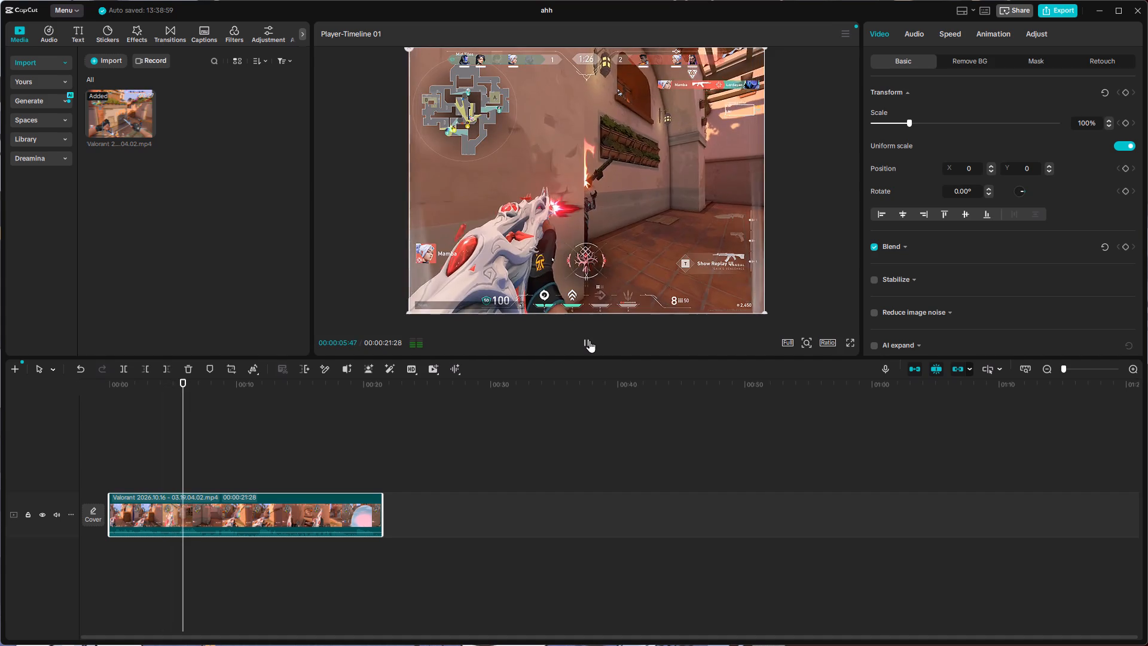
click(590, 340)
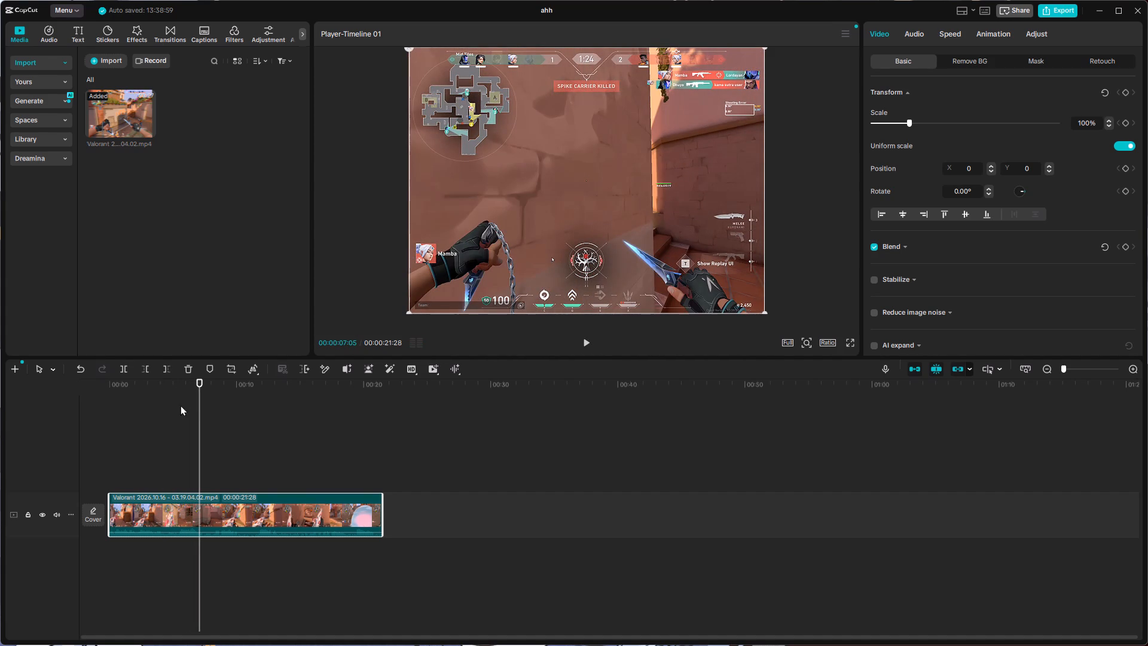
drag(199, 381, 188, 381)
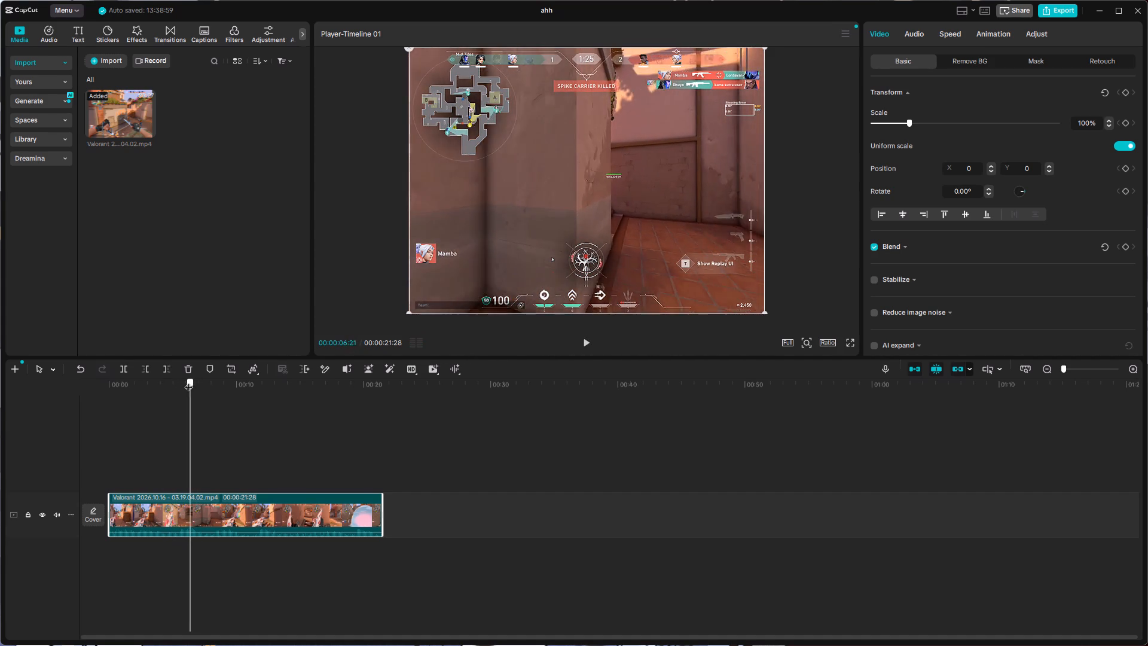
drag(188, 381, 178, 381)
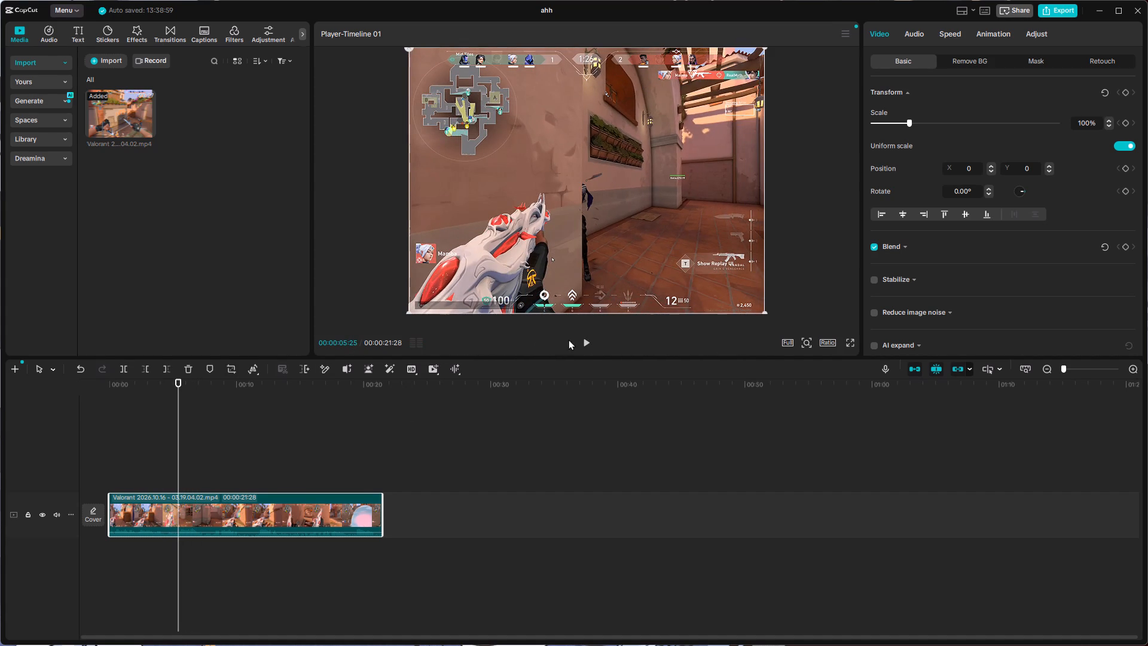
drag(175, 381, 72, 391)
click(588, 337)
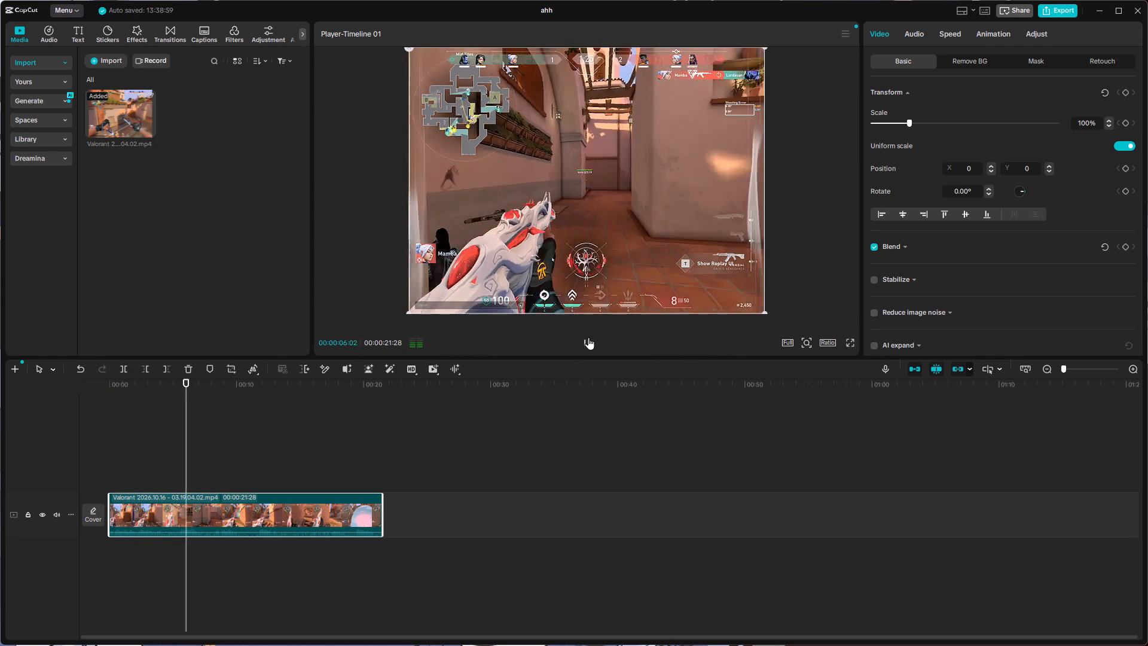
click(588, 337)
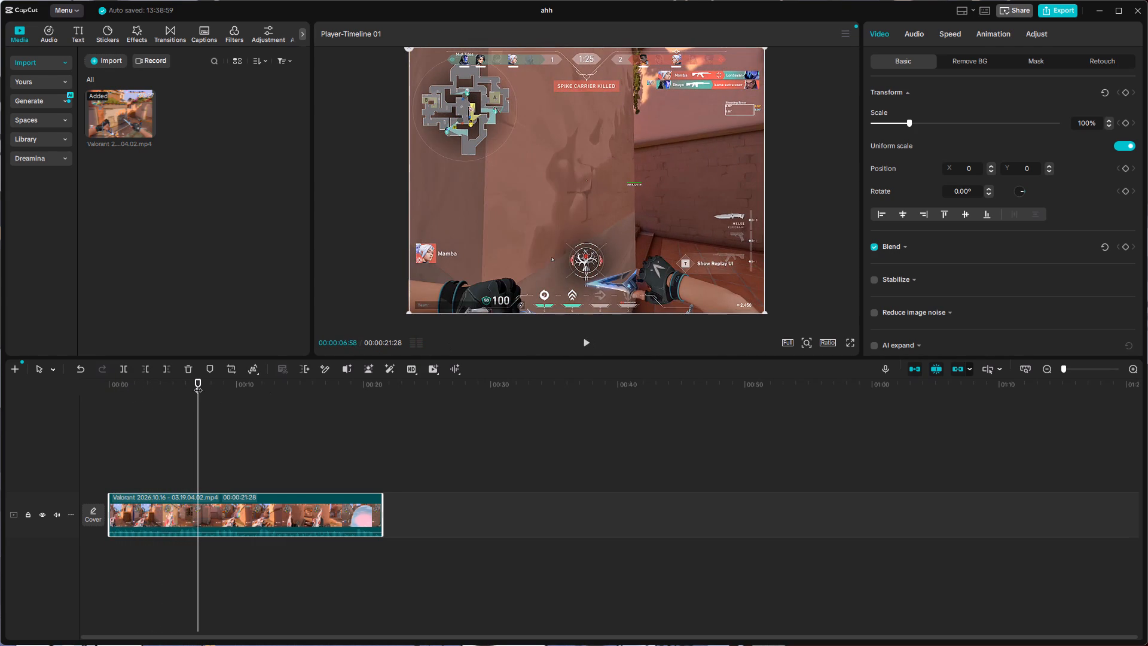
drag(198, 383, 179, 382)
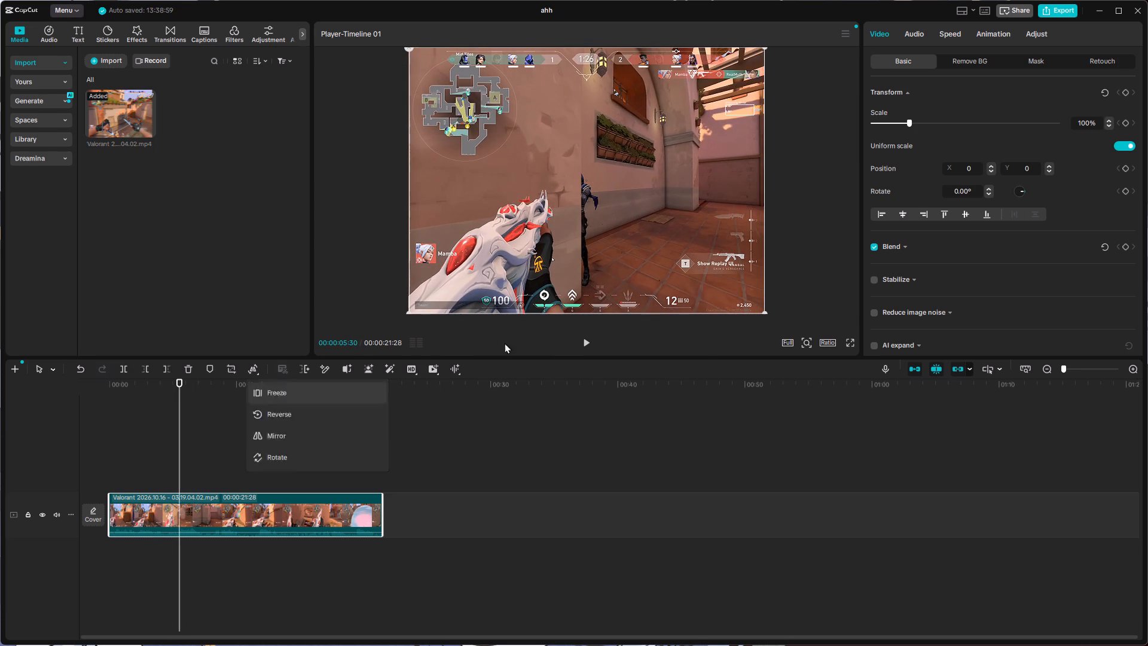
click(583, 337)
click(583, 337)
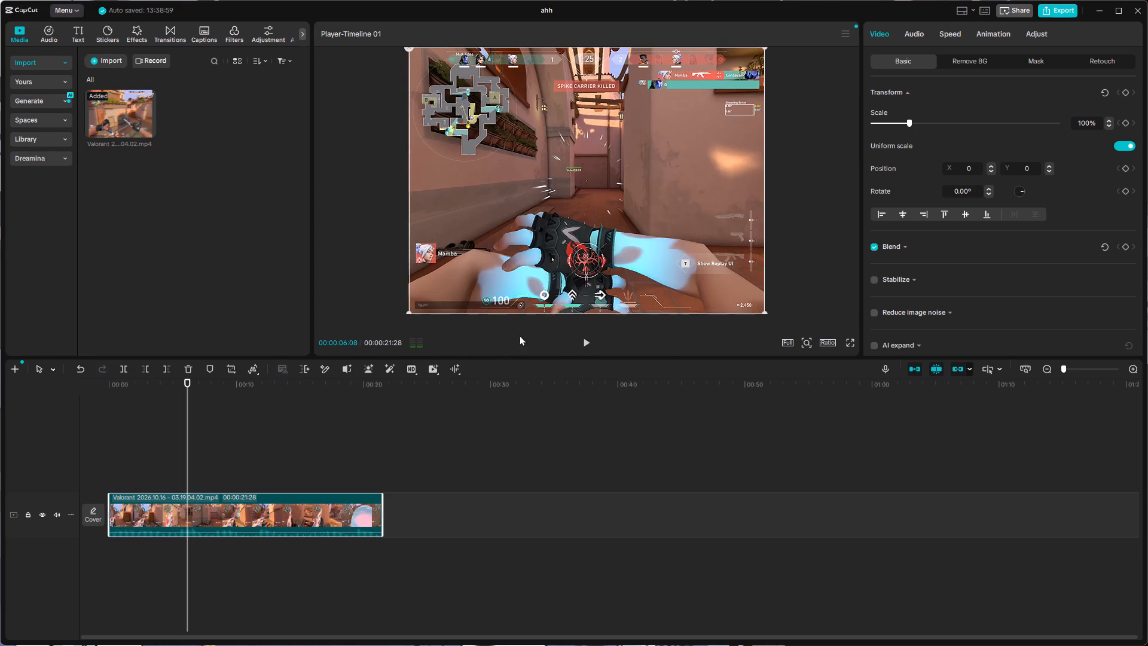
drag(185, 379, 175, 381)
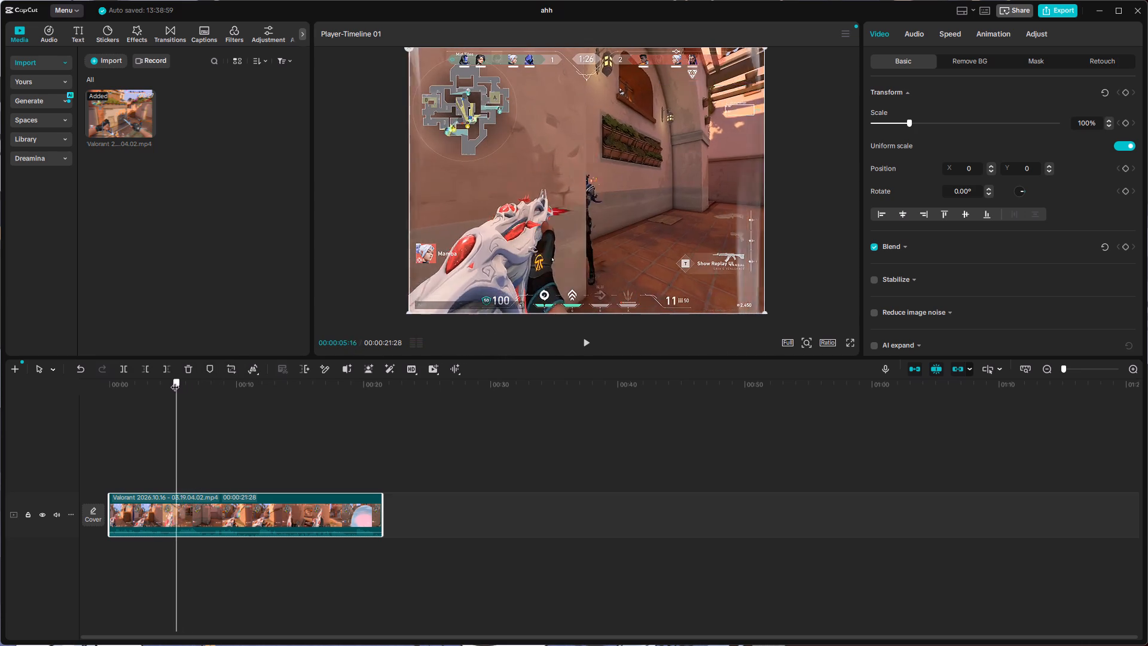
drag(175, 381, 169, 381)
click(587, 334)
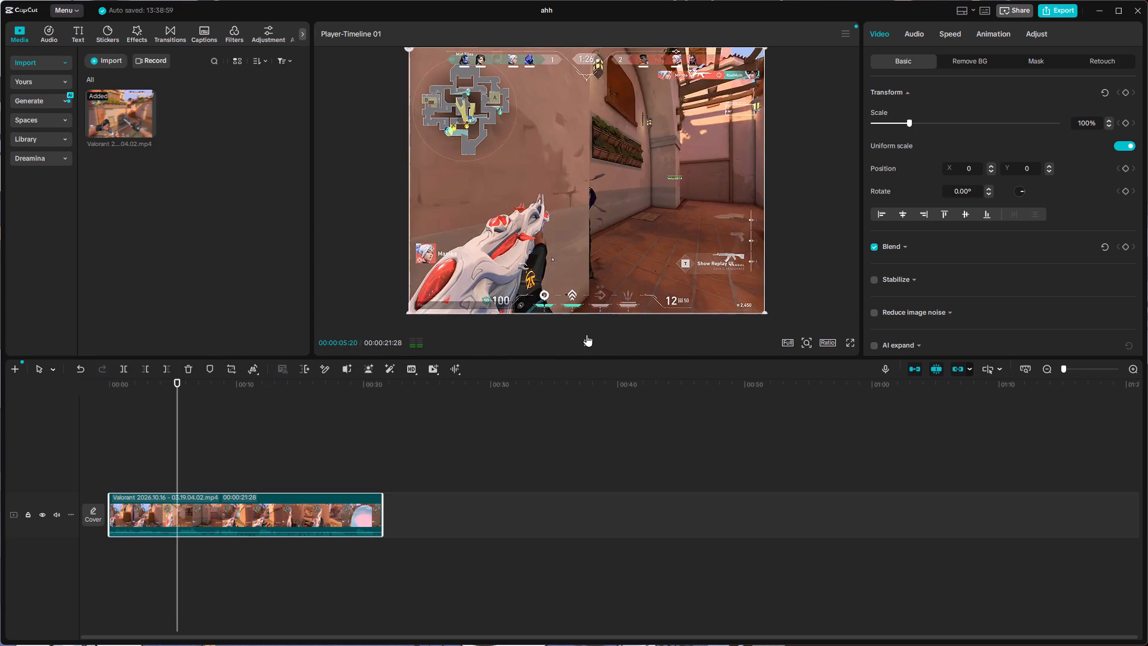
click(587, 334)
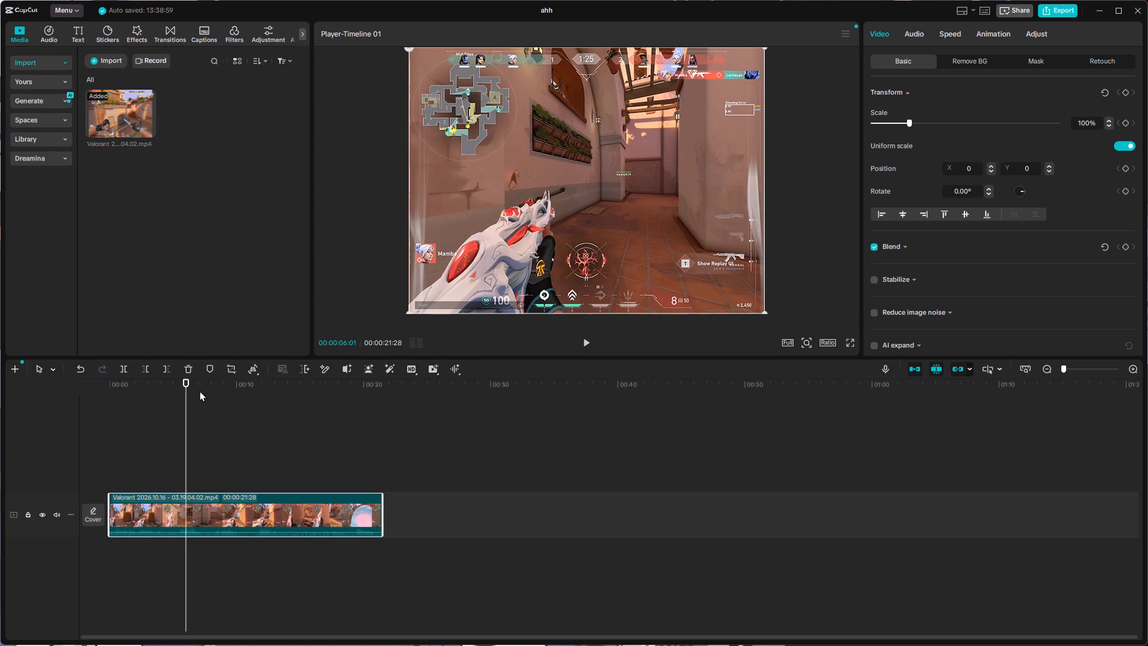
click(186, 383)
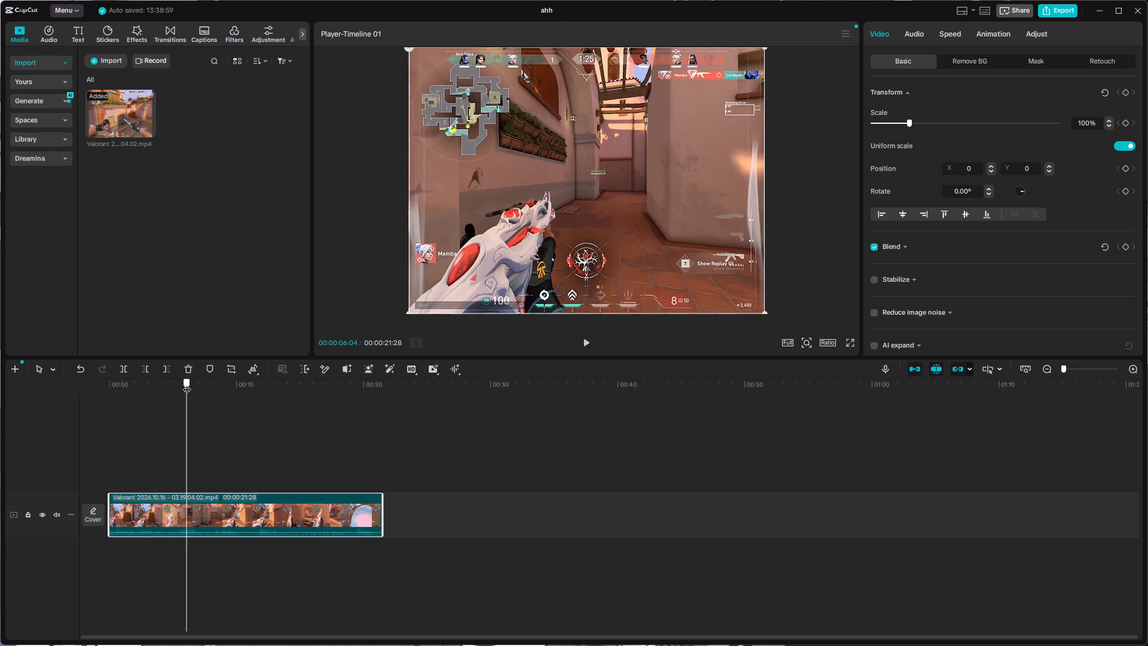
click(585, 342)
click(585, 342)
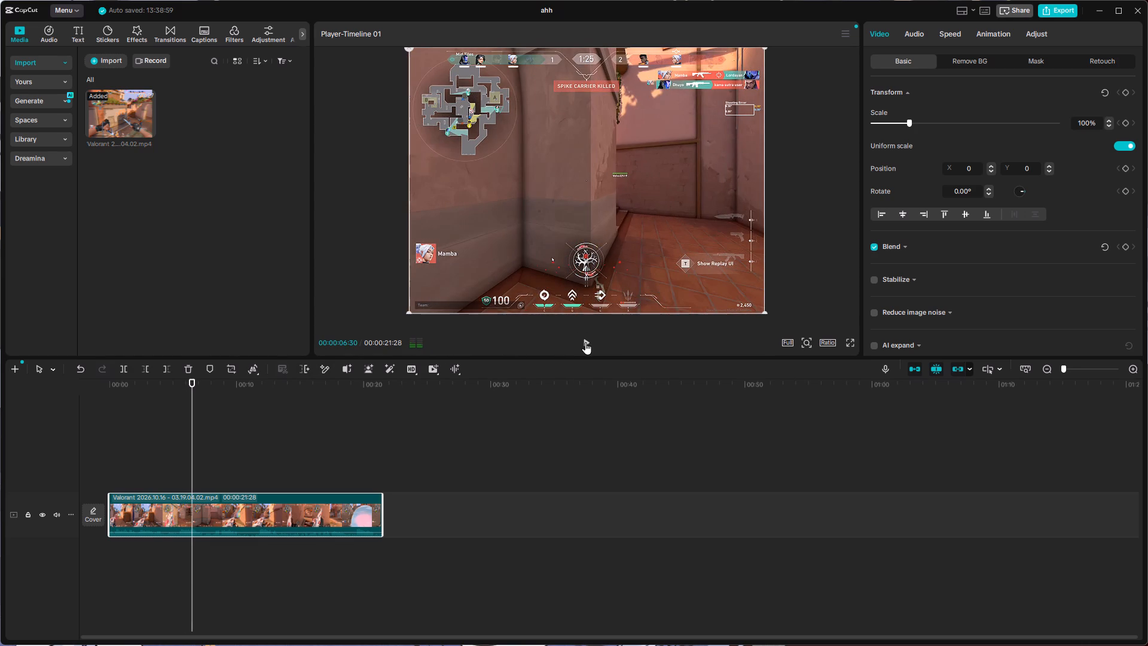
click(583, 340)
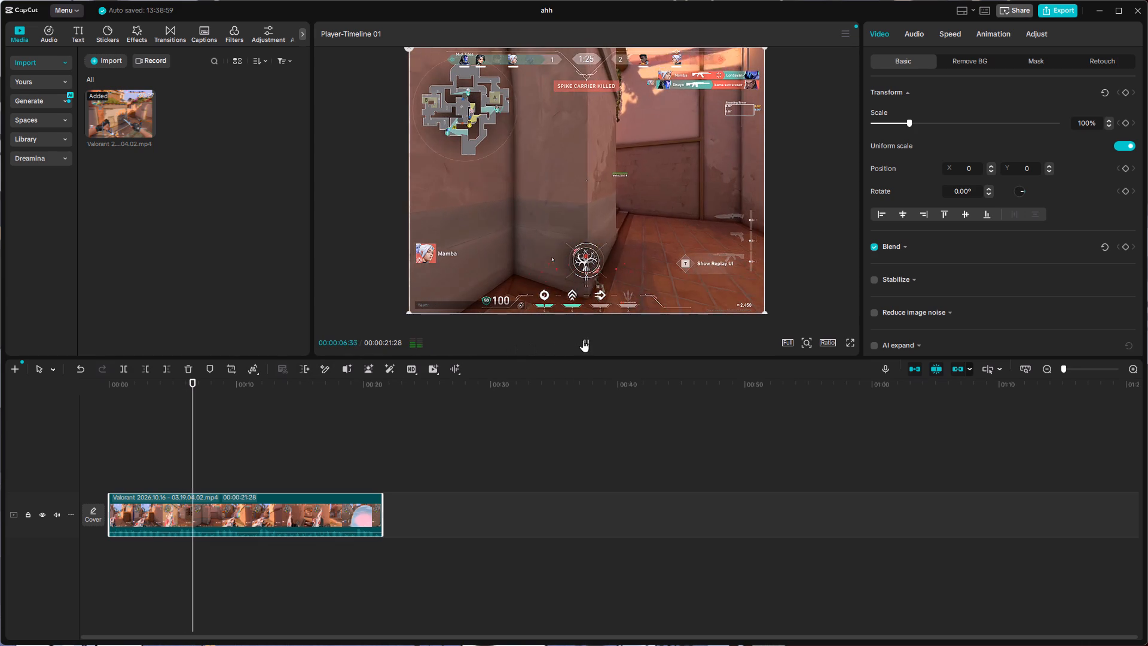
click(583, 340)
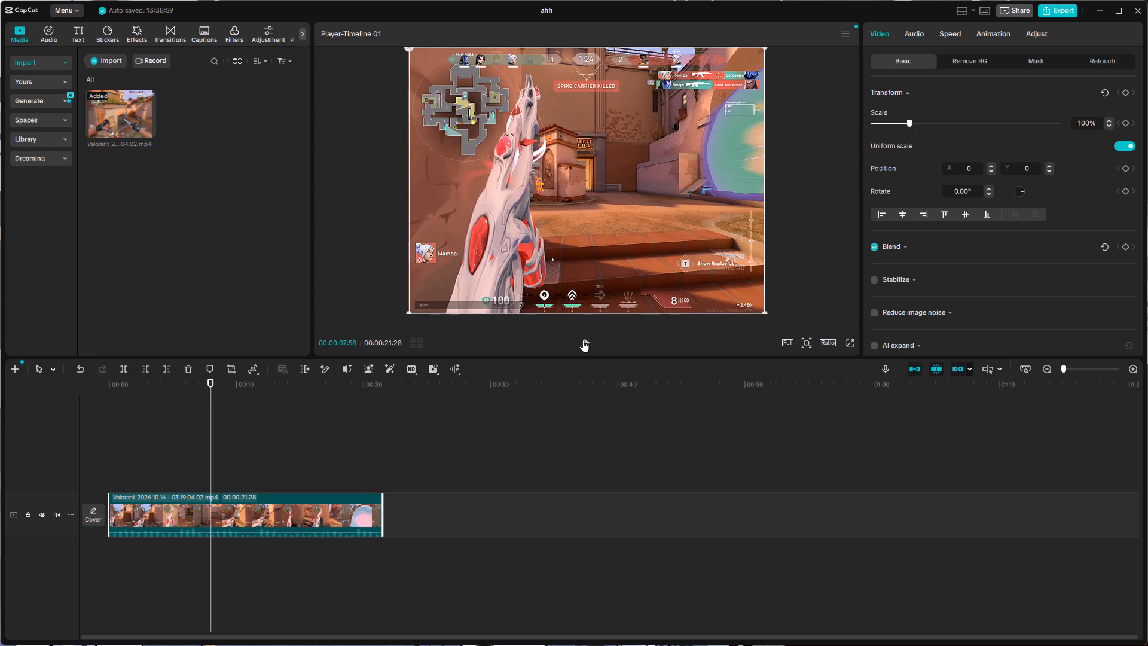
Play ahead to about 11 seconds, go back to the start and replay the first seven seconds to settle the cut point.
click(583, 340)
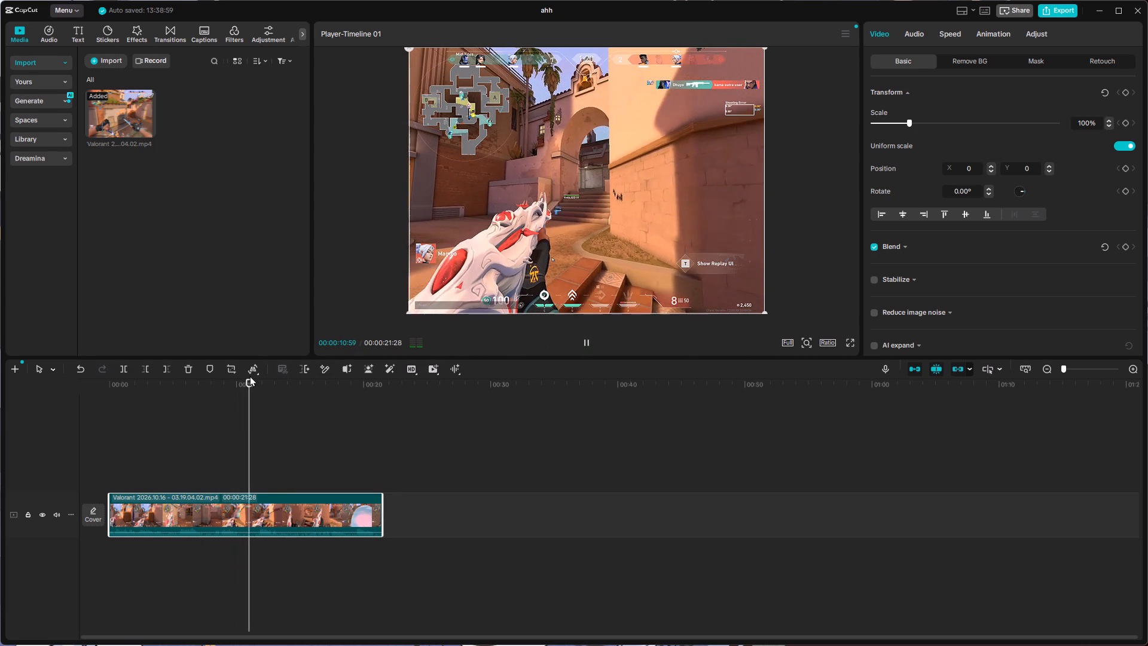
drag(252, 376, 227, 380)
drag(264, 381, 187, 385)
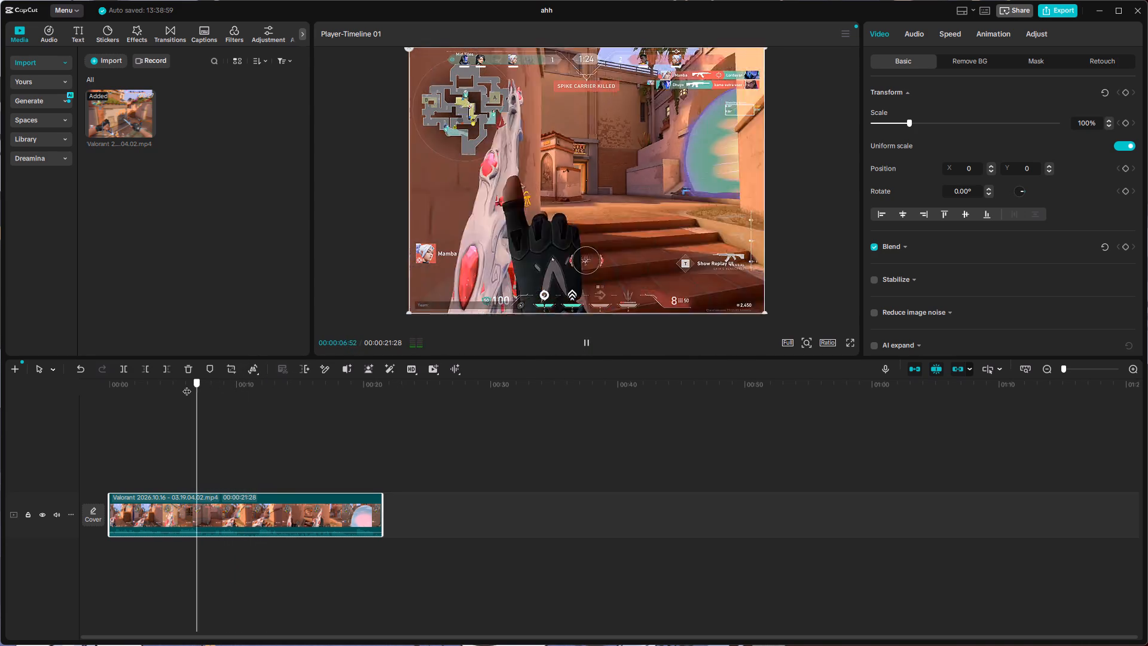
drag(187, 385, 128, 388)
click(589, 346)
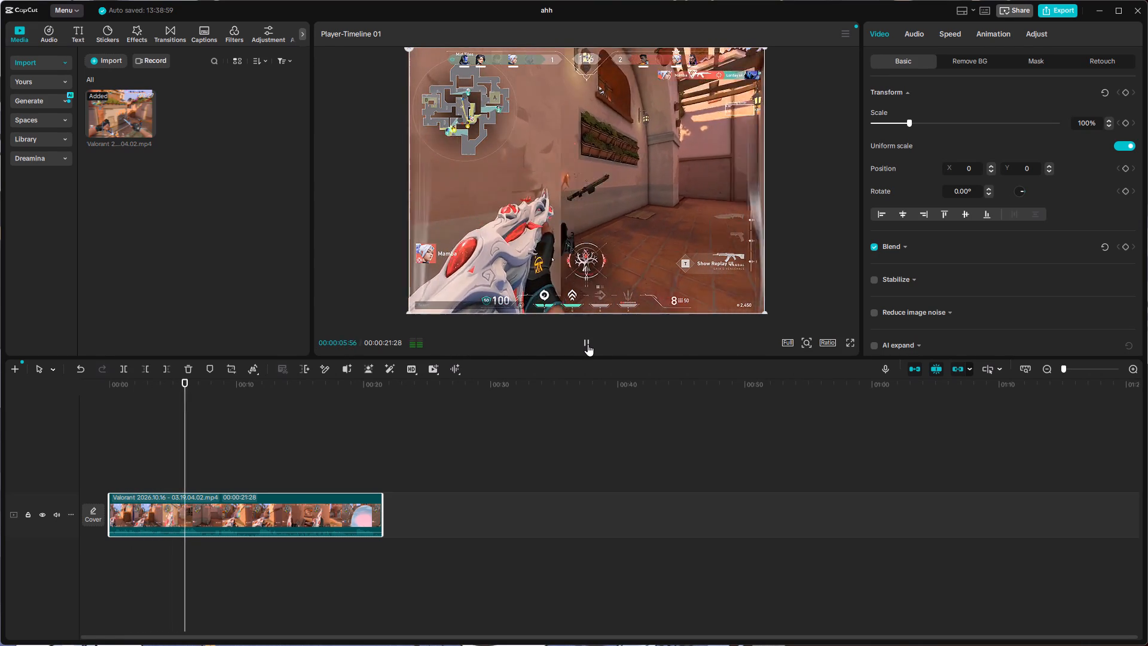
click(588, 344)
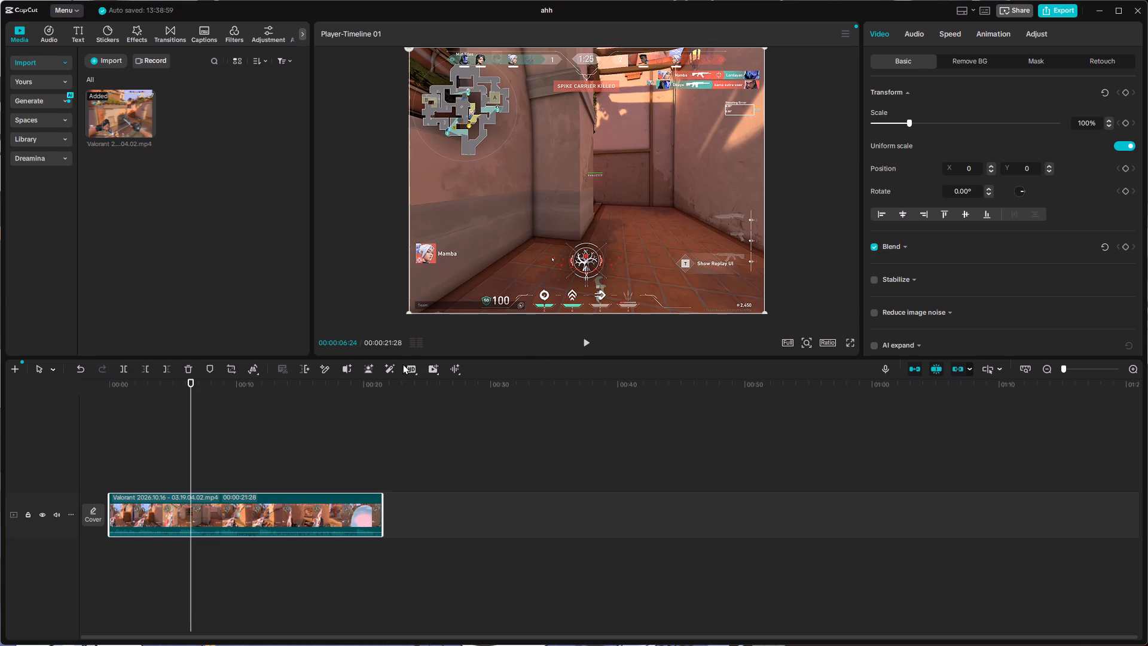
double_click(584, 344)
click(585, 344)
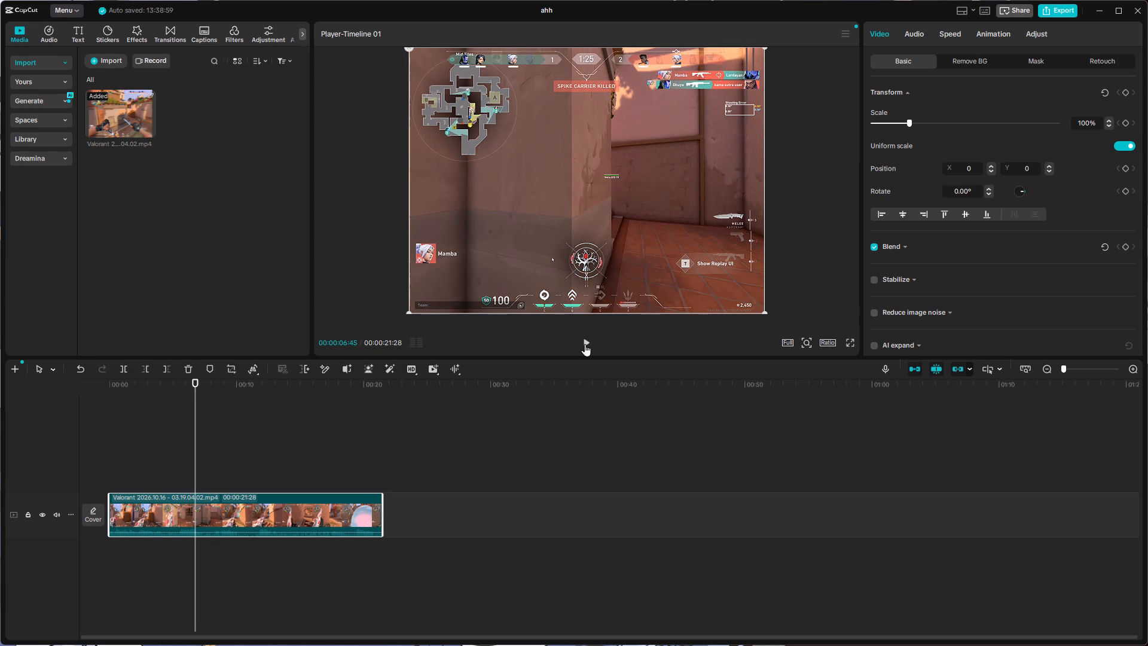
click(585, 344)
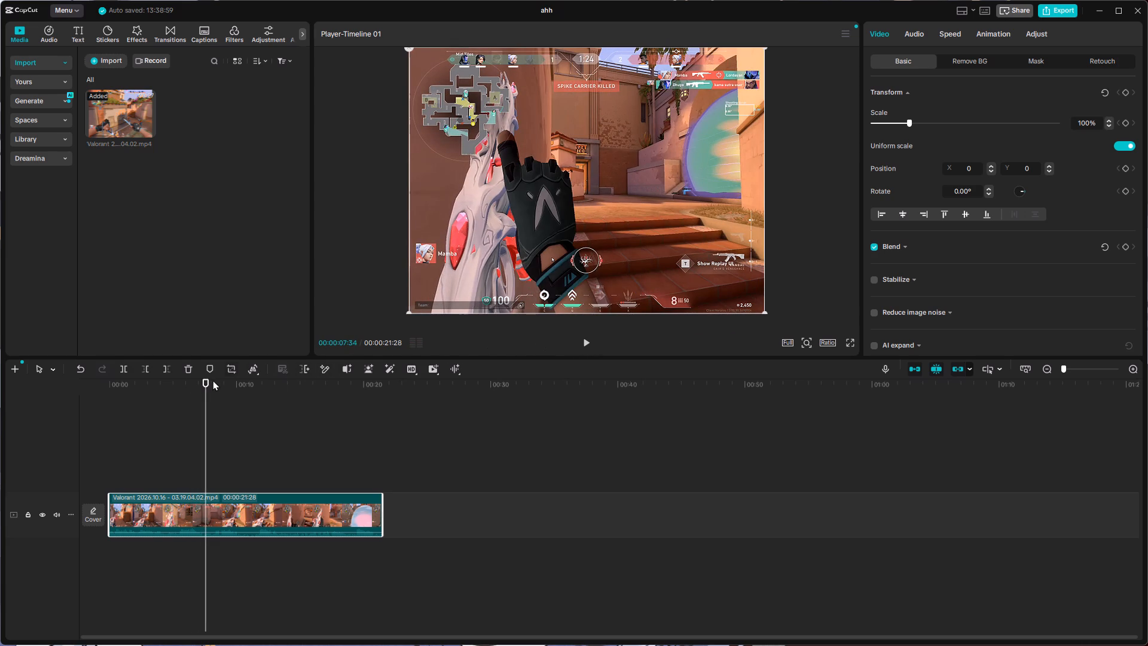
Split the Valorant clip at 00:00:06:52 on the timeline.
drag(204, 381, 198, 382)
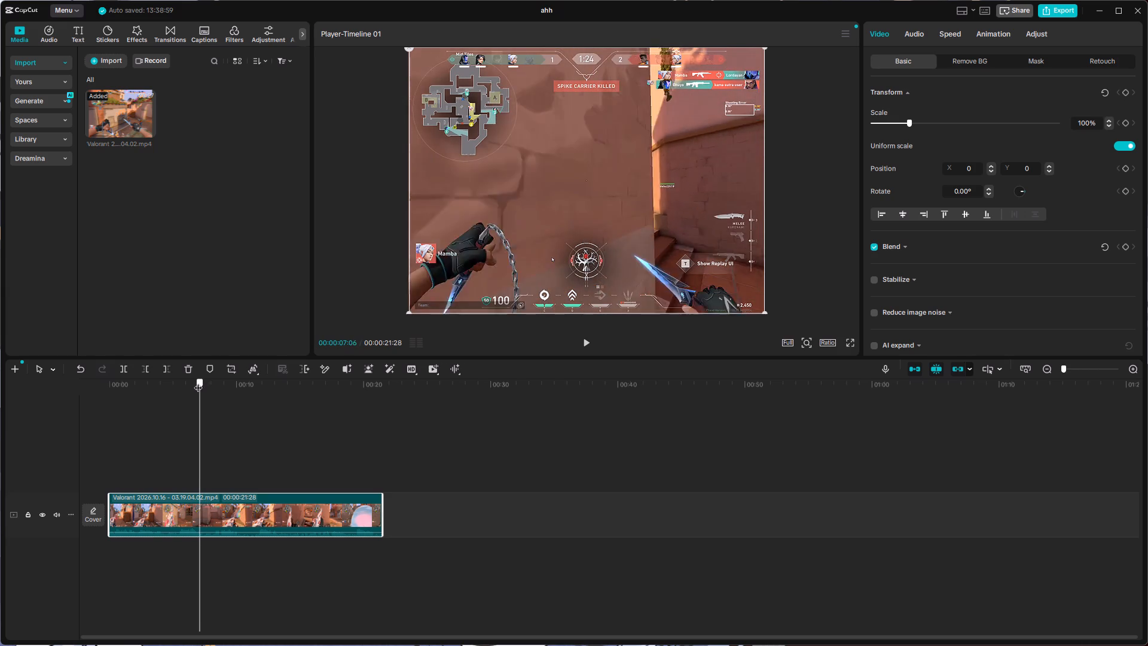
drag(198, 382, 197, 382)
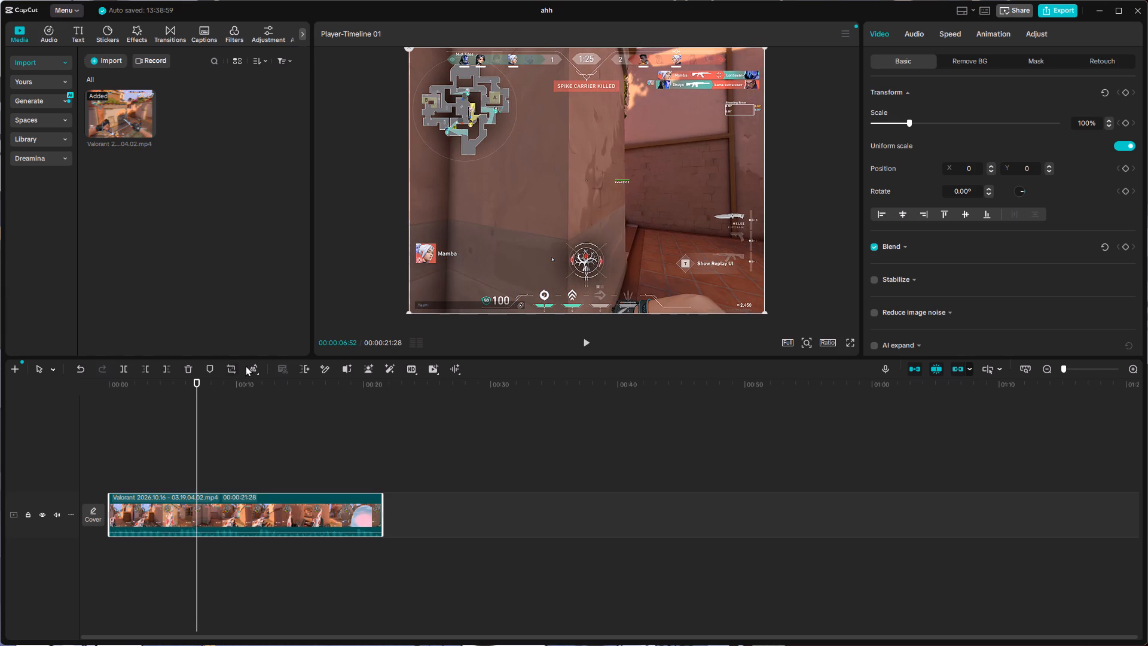
click(127, 368)
Play and scrub the second clip segment around 10 to 11 seconds to find where the next action starts.
click(588, 346)
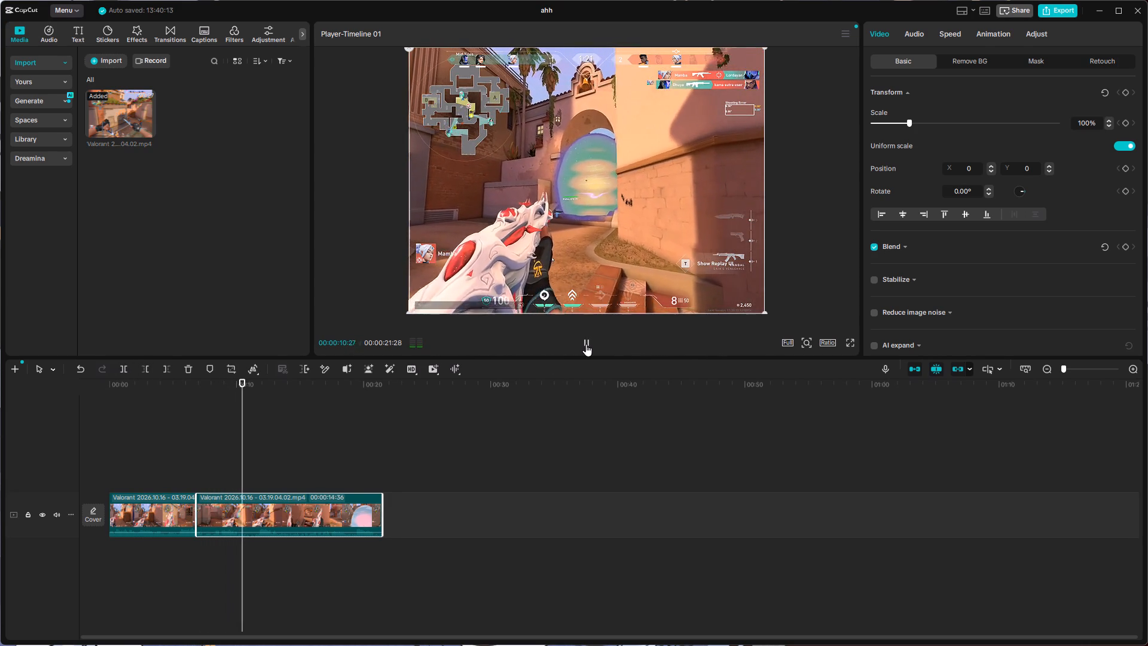
click(586, 344)
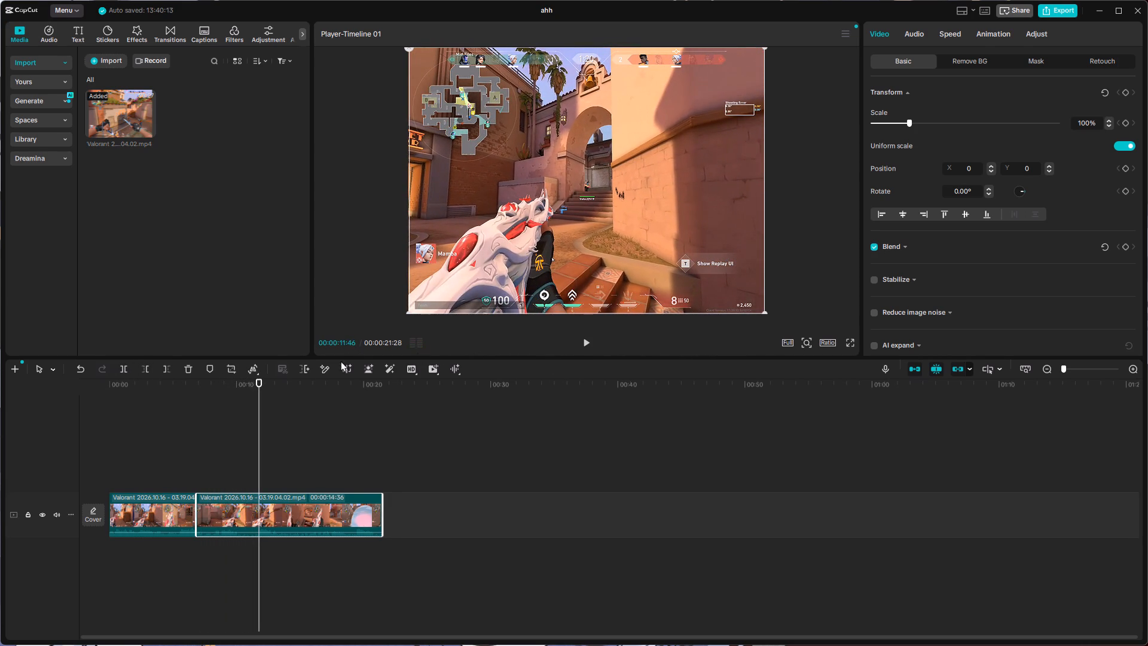
click(254, 381)
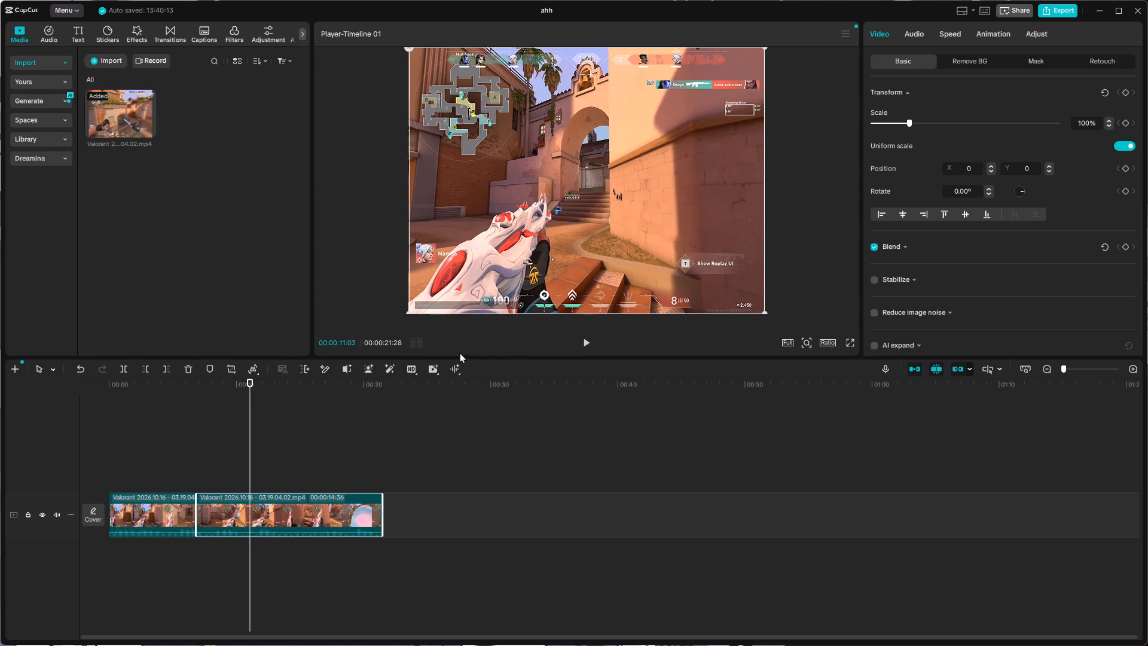
click(582, 339)
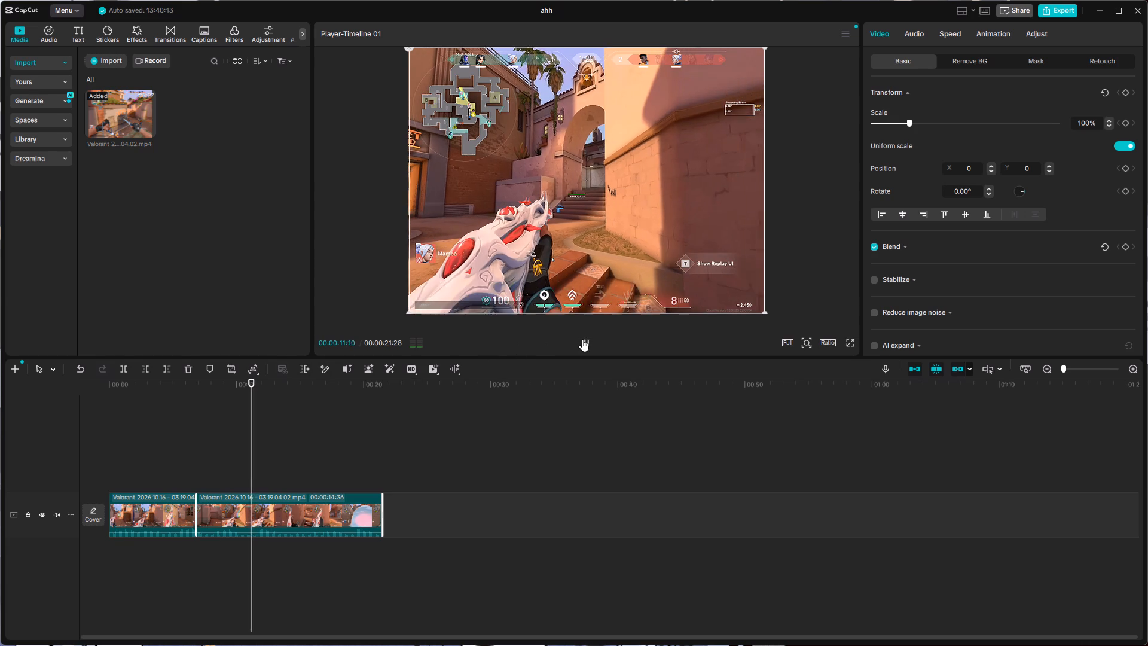
click(582, 339)
drag(256, 379, 245, 379)
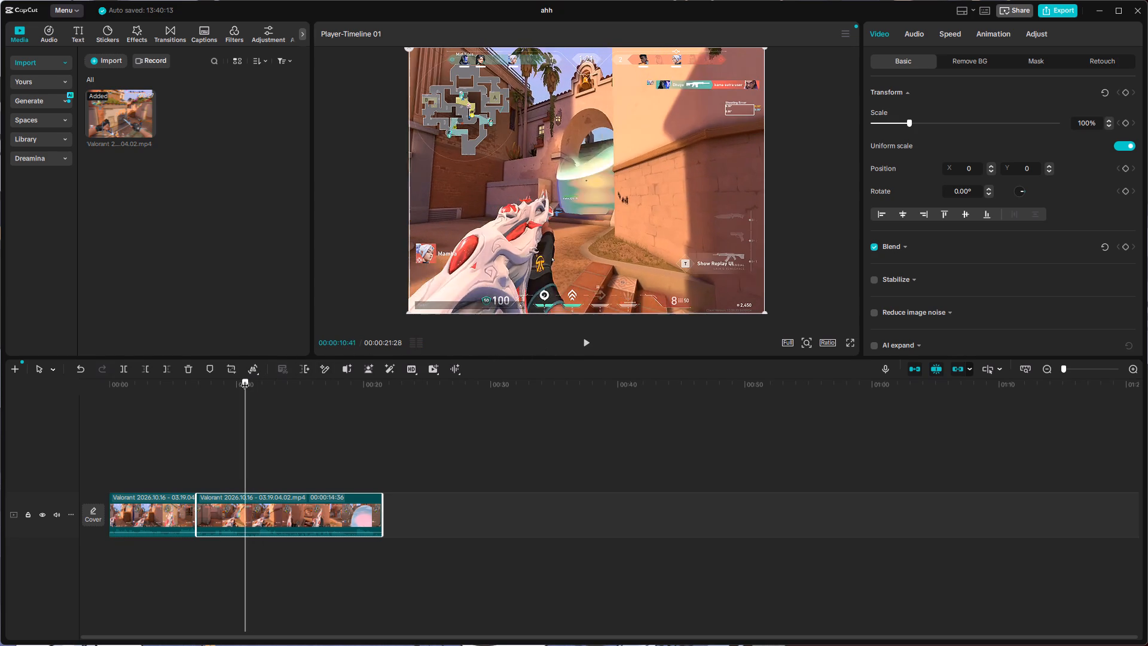
drag(245, 379, 242, 379)
click(587, 347)
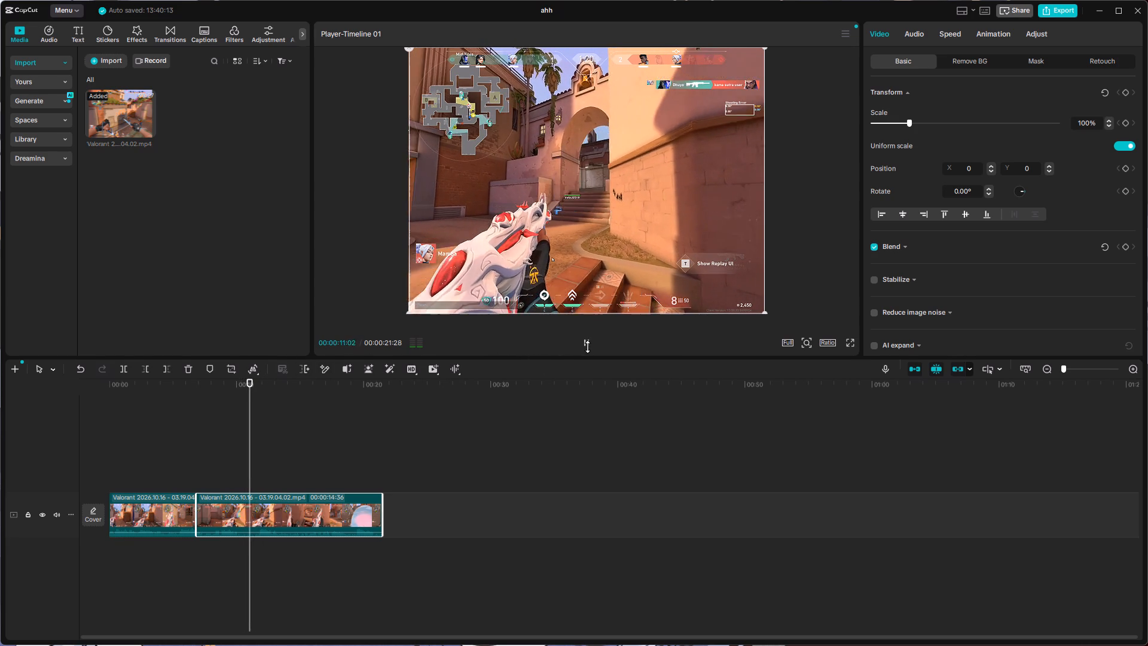
click(587, 345)
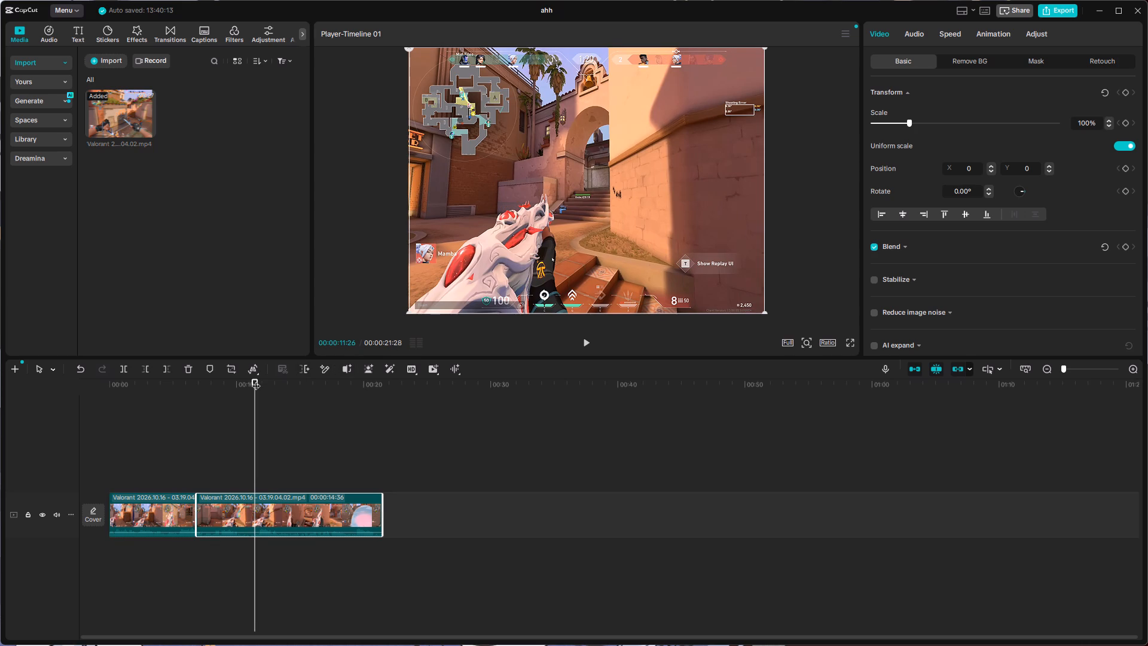
Trim away the part of the second clip segment before 00:00:11:12.
click(256, 380)
click(253, 380)
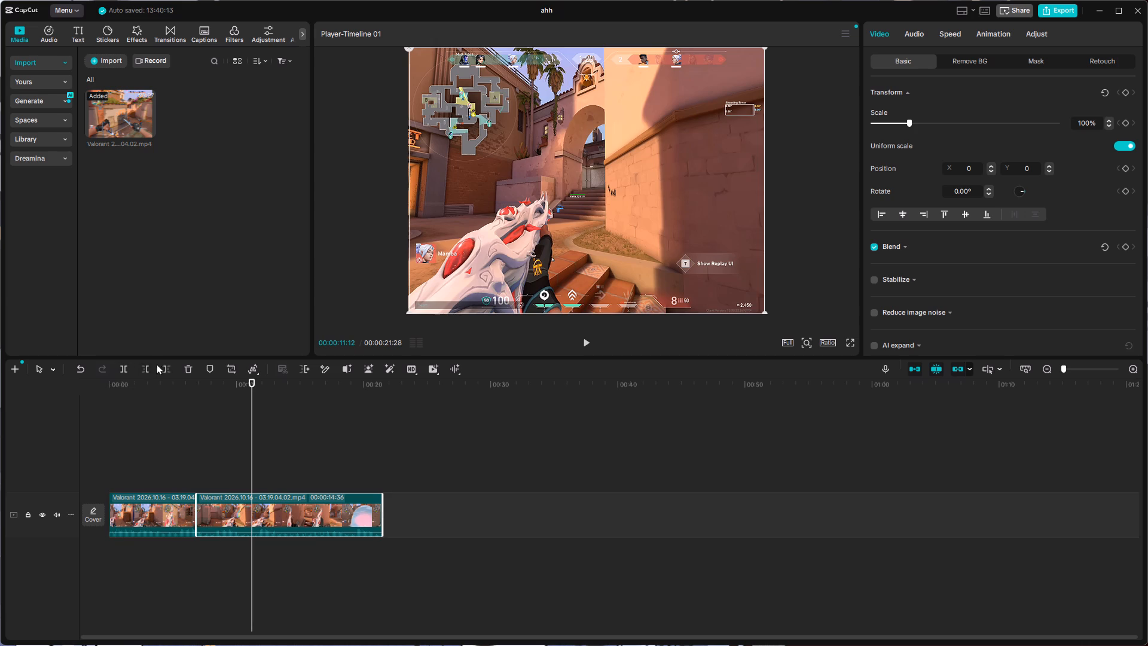
click(150, 365)
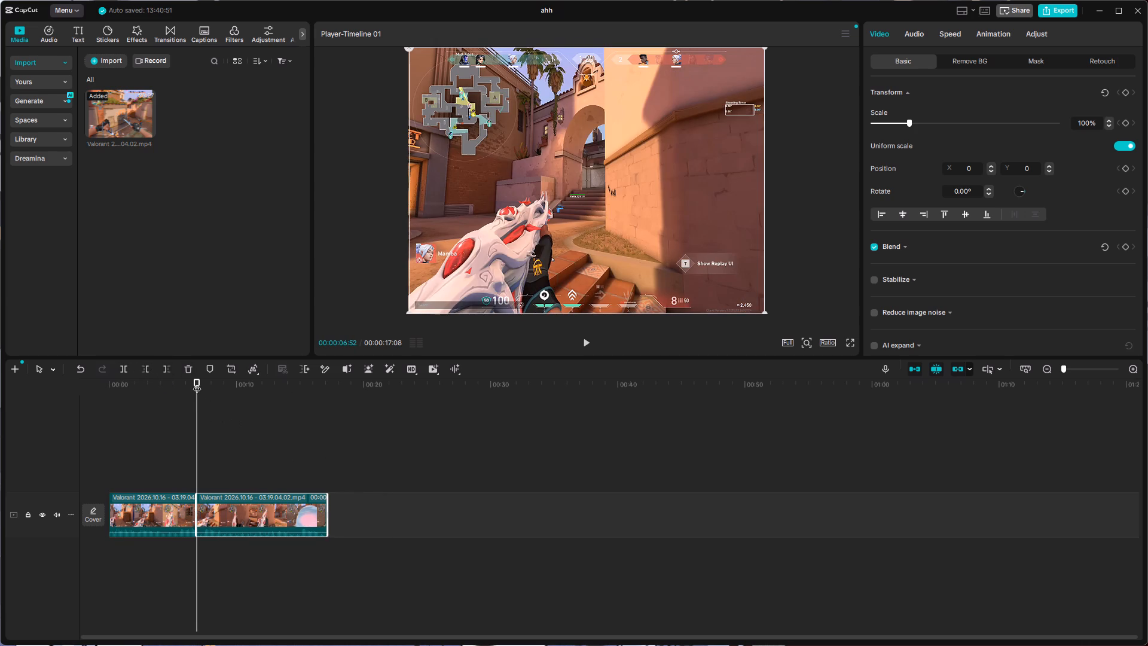
Play and scrub the second clip segment between about 11 and 13 seconds to find a better starting point for it.
drag(197, 383, 155, 384)
click(585, 344)
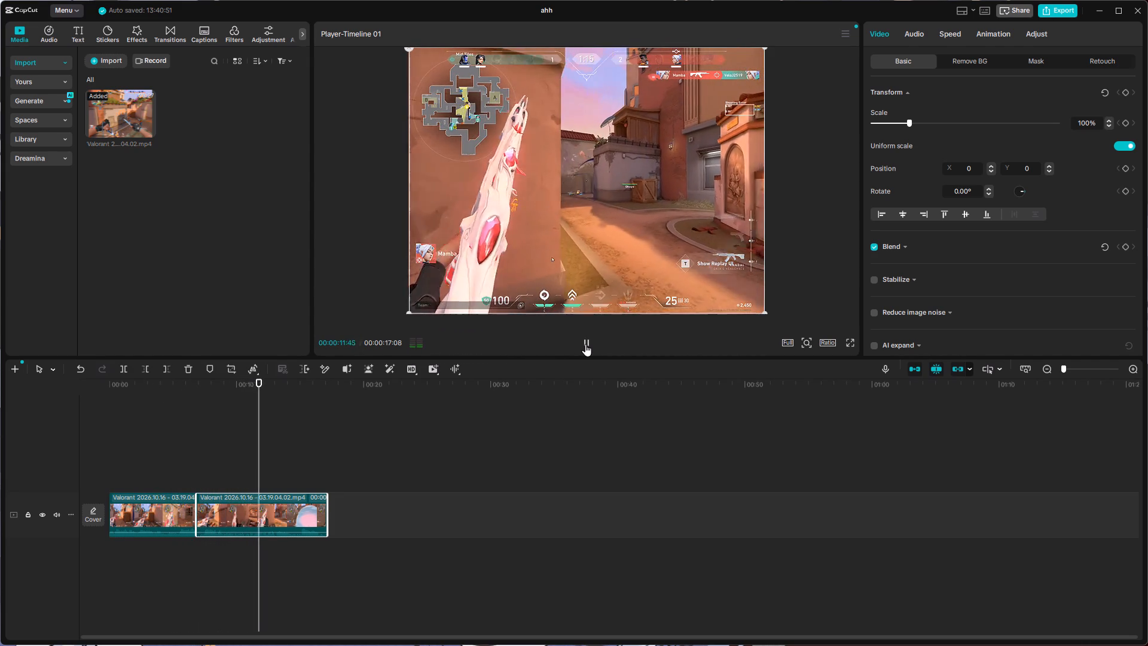
click(585, 344)
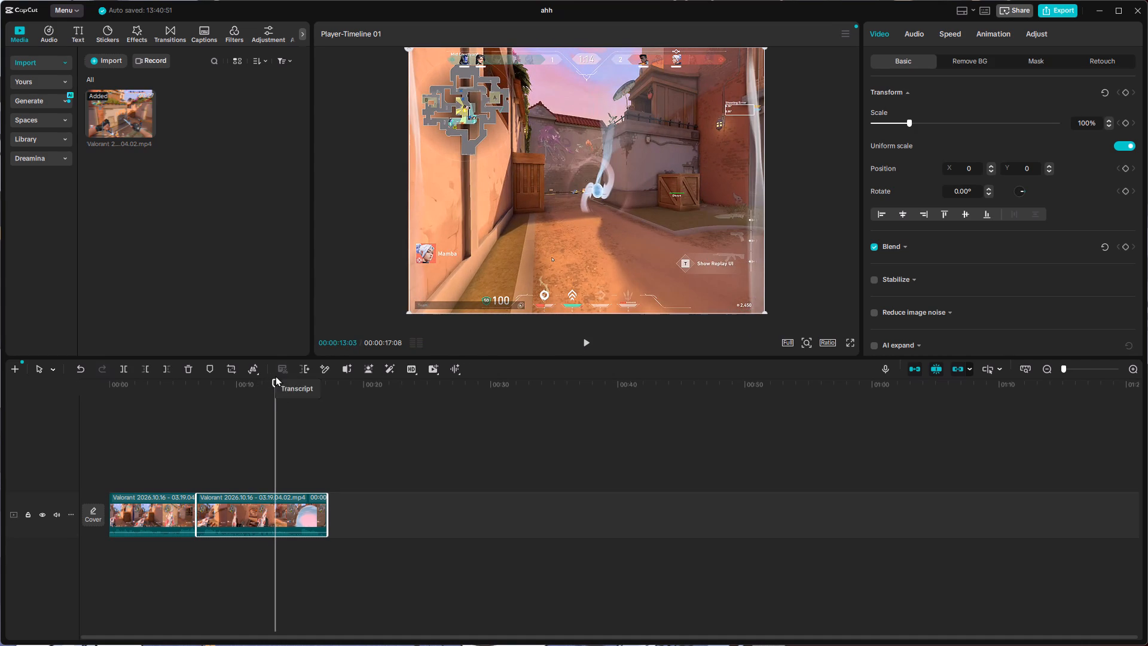
drag(274, 380, 271, 381)
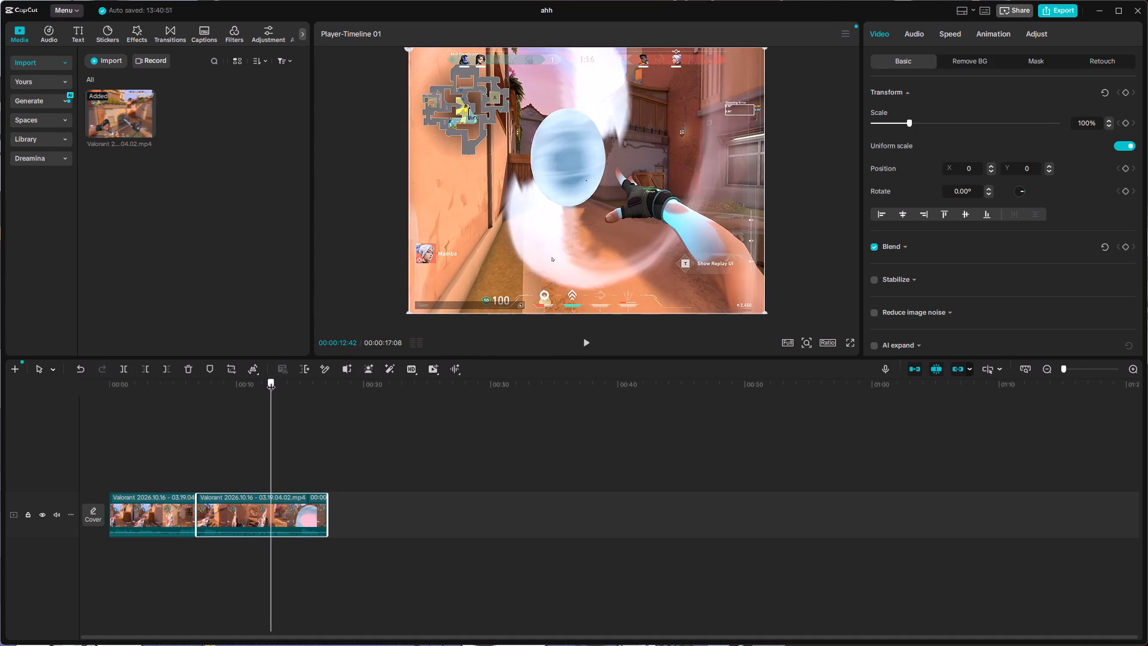
drag(271, 381, 266, 383)
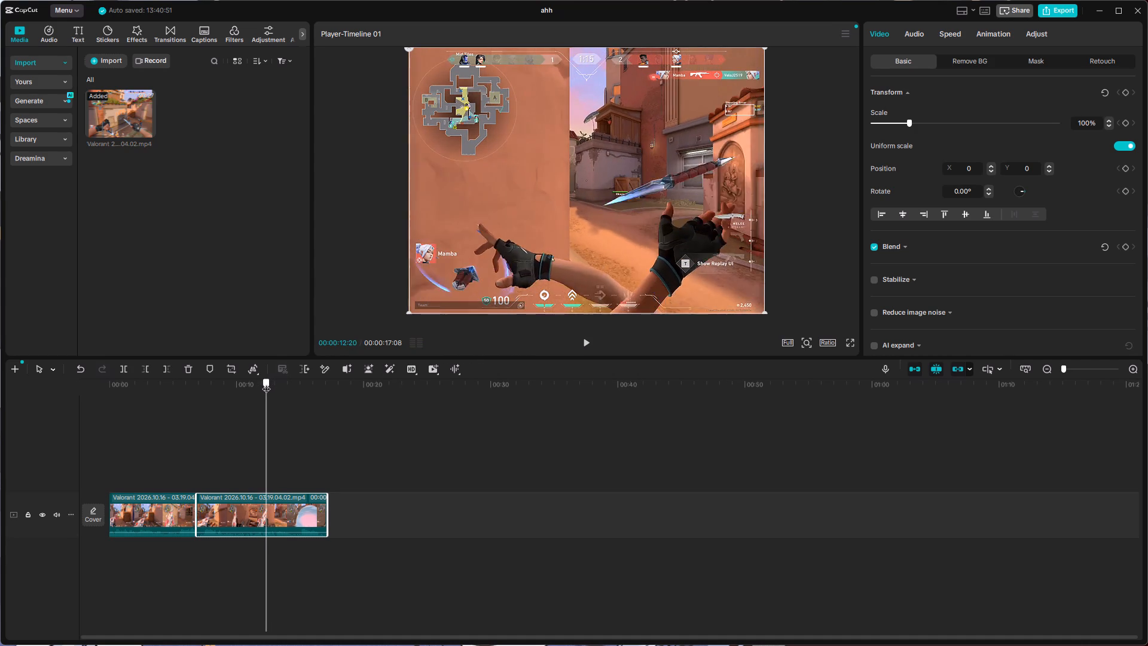
drag(266, 383, 260, 384)
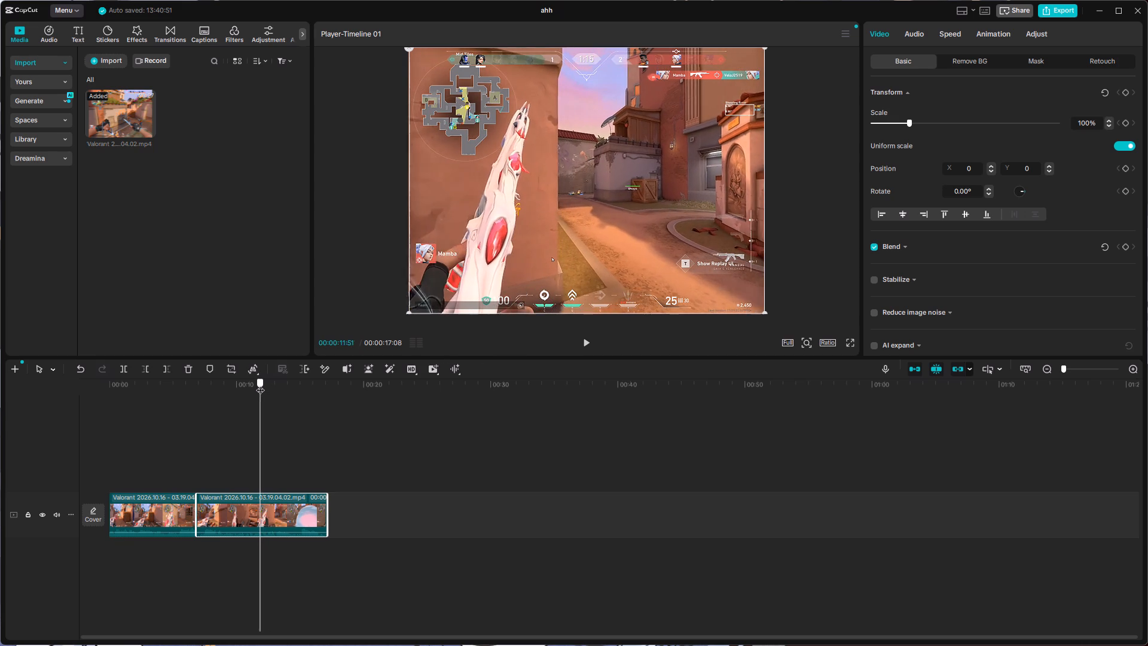
drag(260, 384, 259, 385)
click(582, 343)
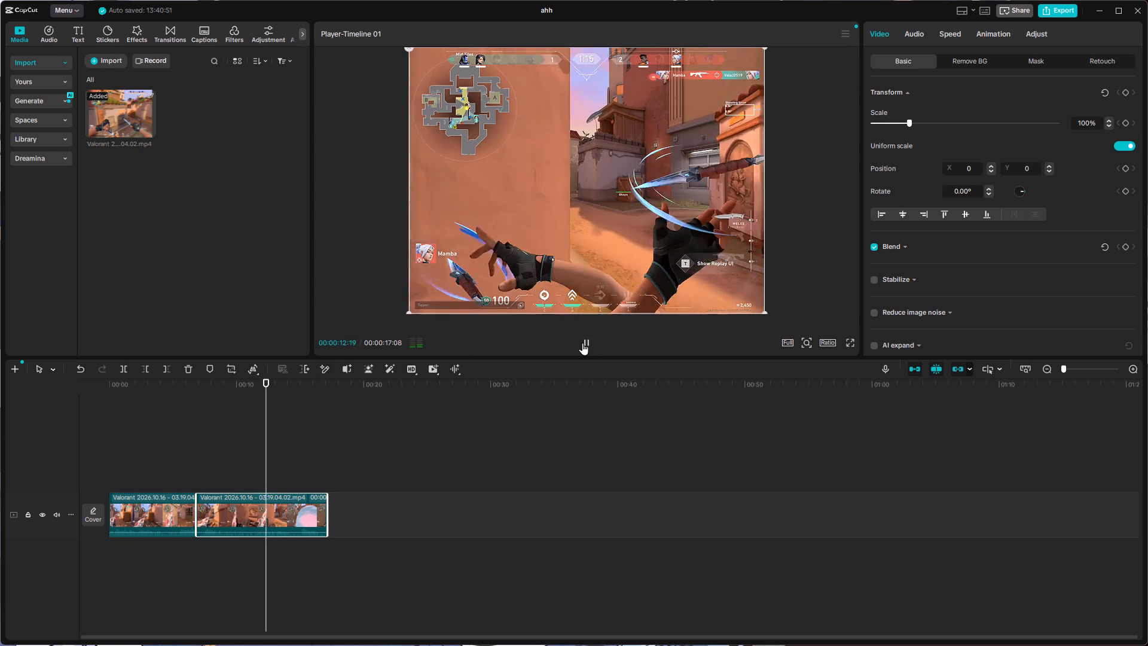
click(582, 343)
drag(265, 379, 259, 380)
click(586, 343)
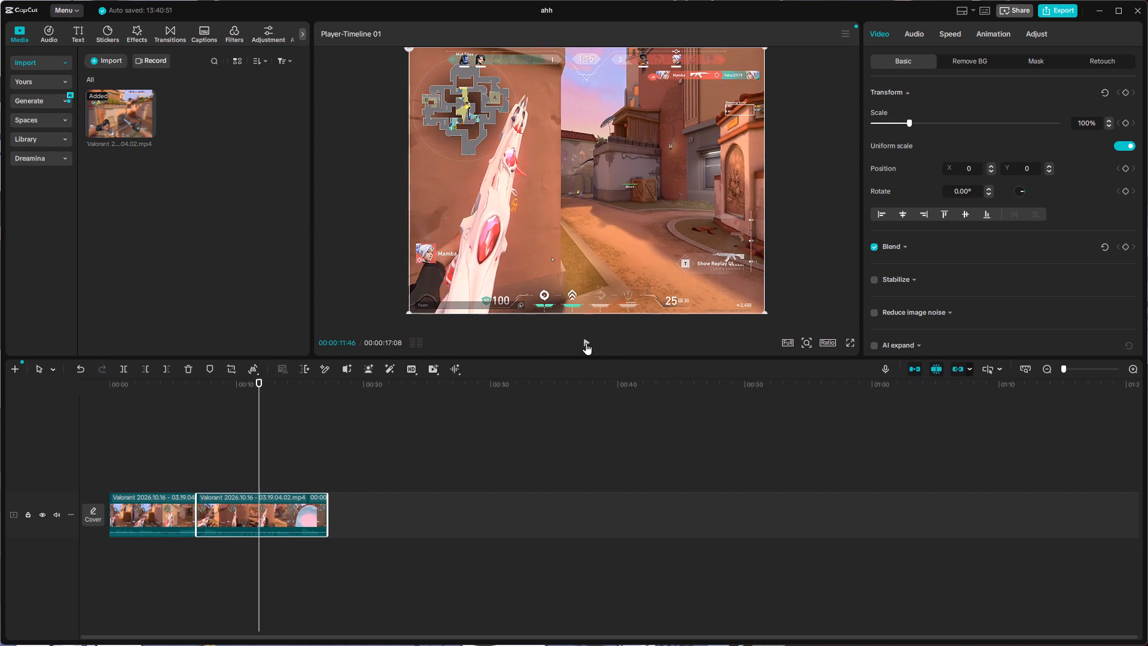
click(586, 343)
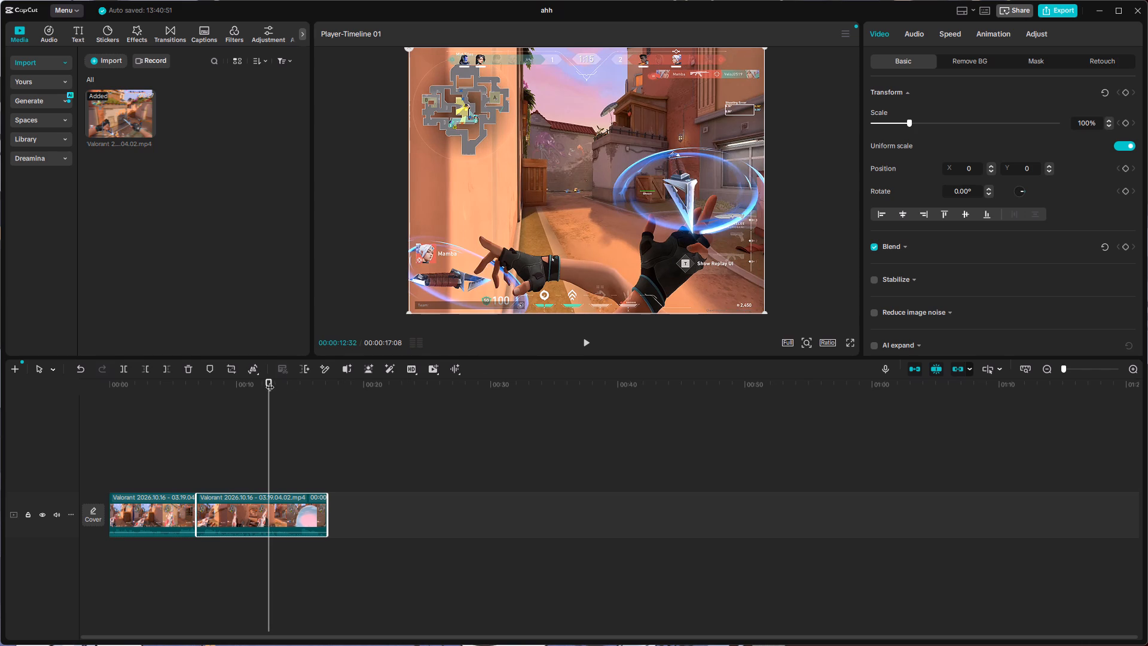
click(270, 377)
drag(267, 379, 260, 382)
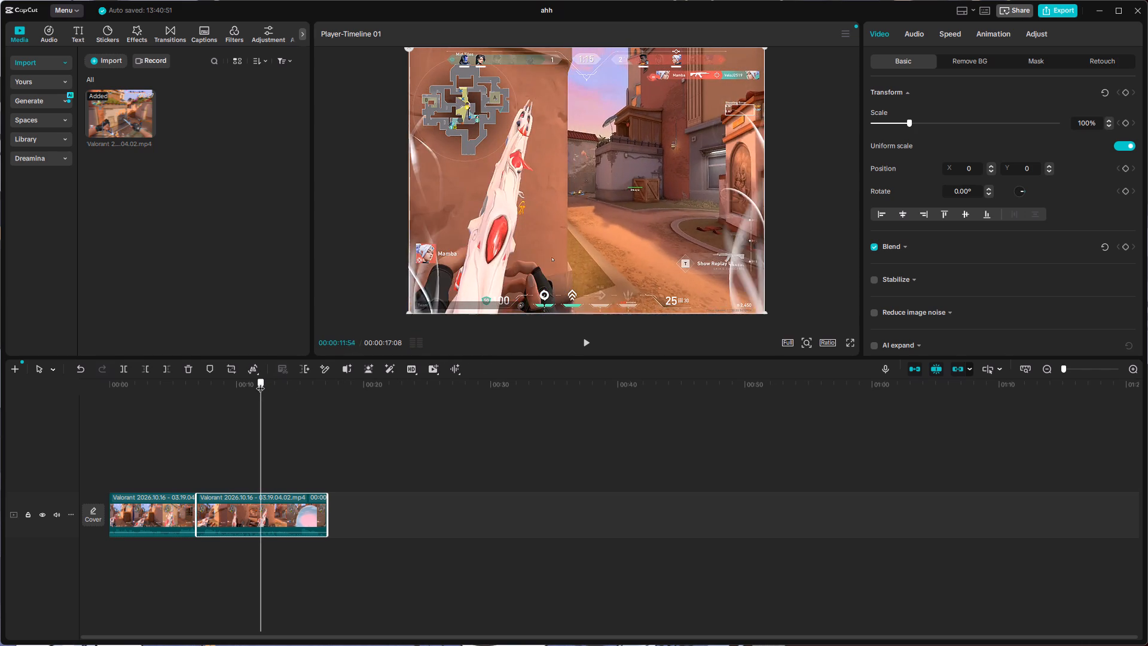
drag(260, 382, 254, 383)
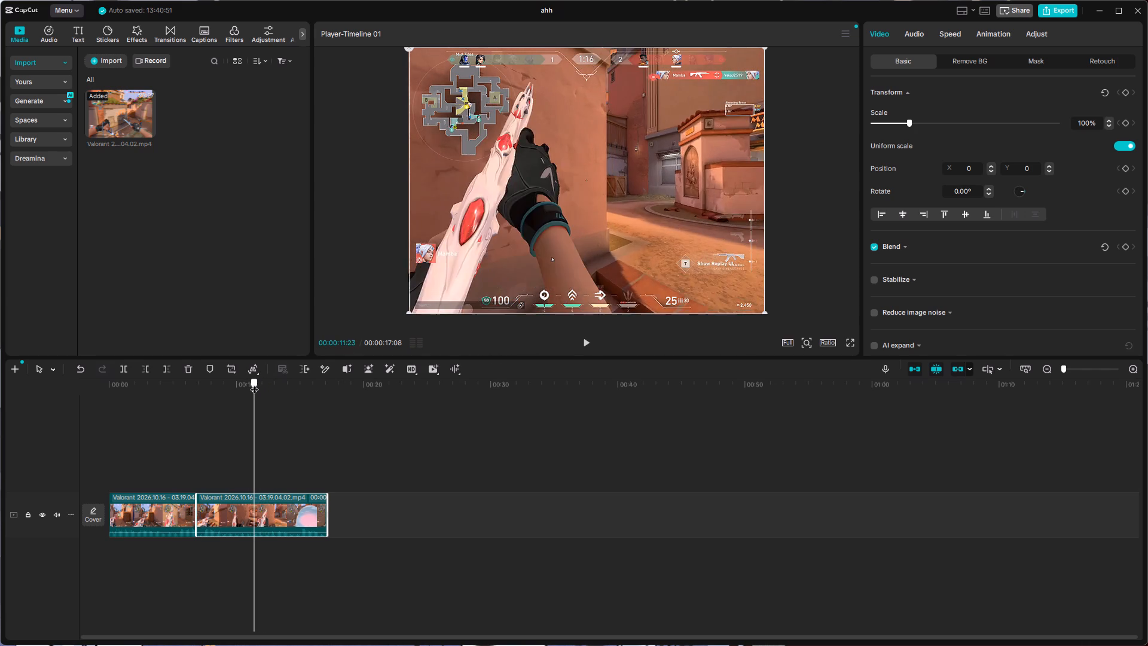
drag(254, 383, 257, 383)
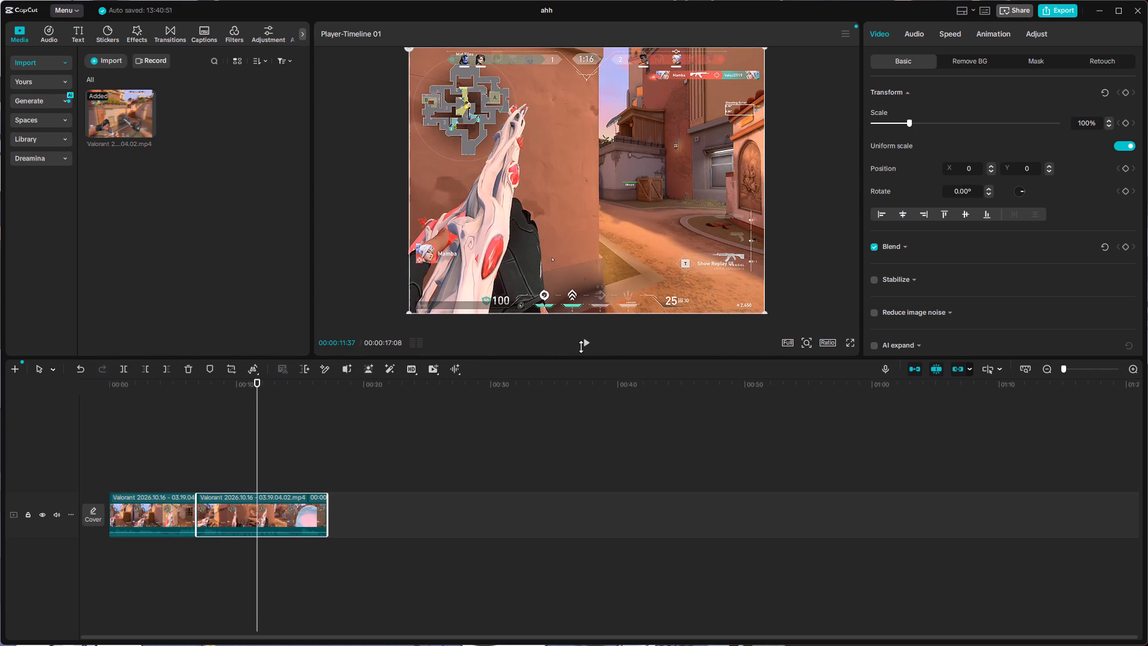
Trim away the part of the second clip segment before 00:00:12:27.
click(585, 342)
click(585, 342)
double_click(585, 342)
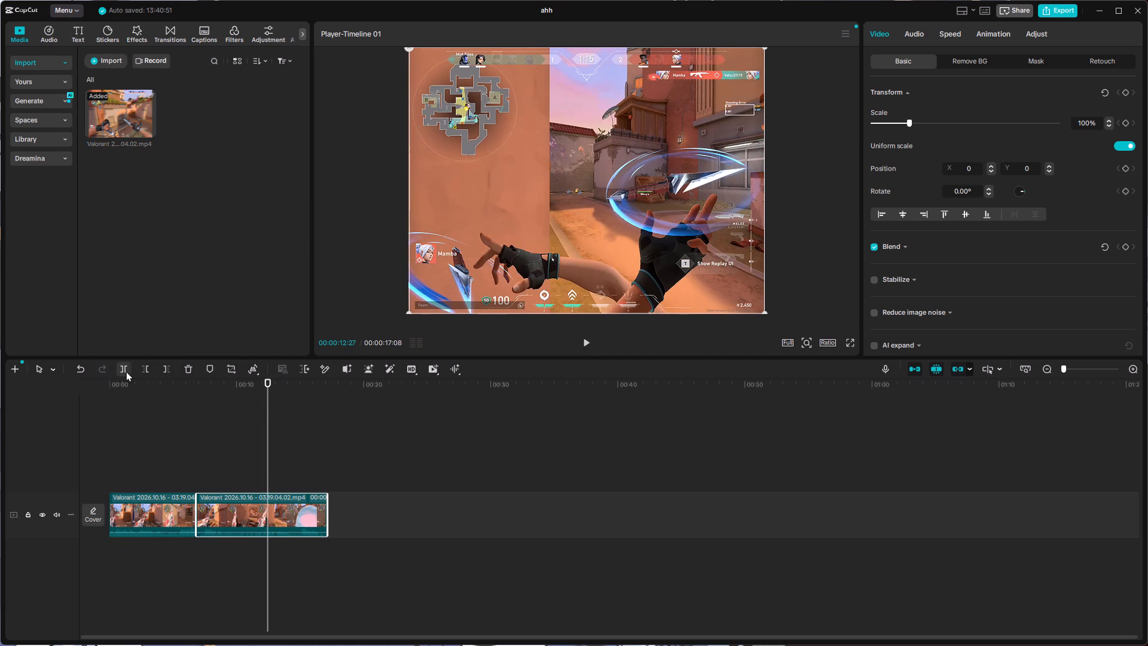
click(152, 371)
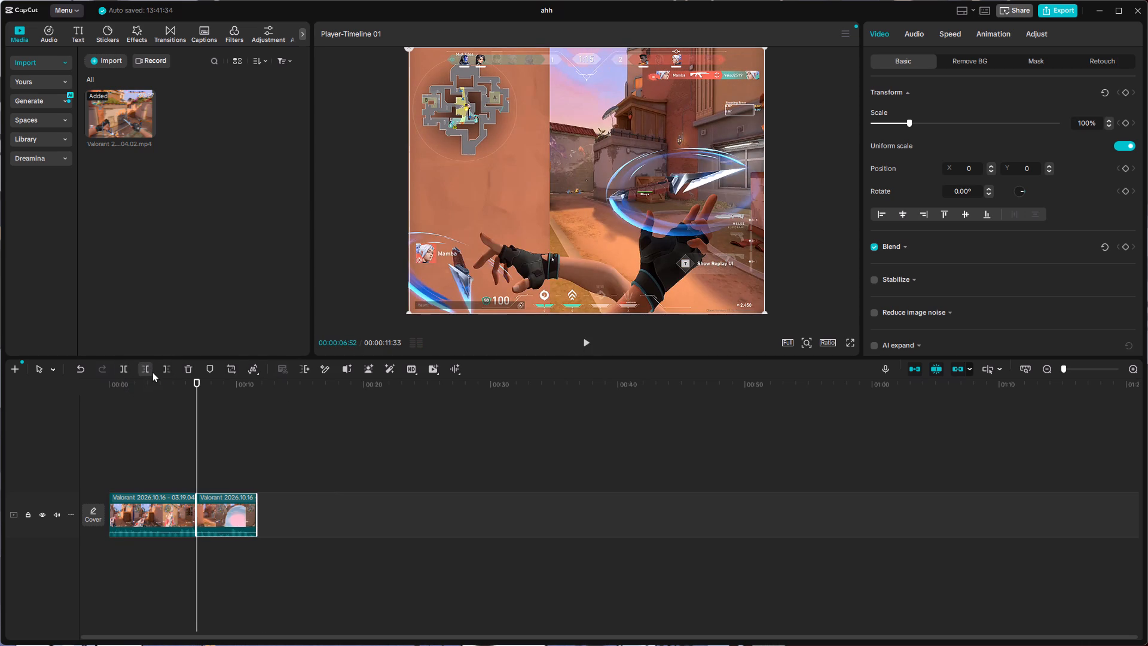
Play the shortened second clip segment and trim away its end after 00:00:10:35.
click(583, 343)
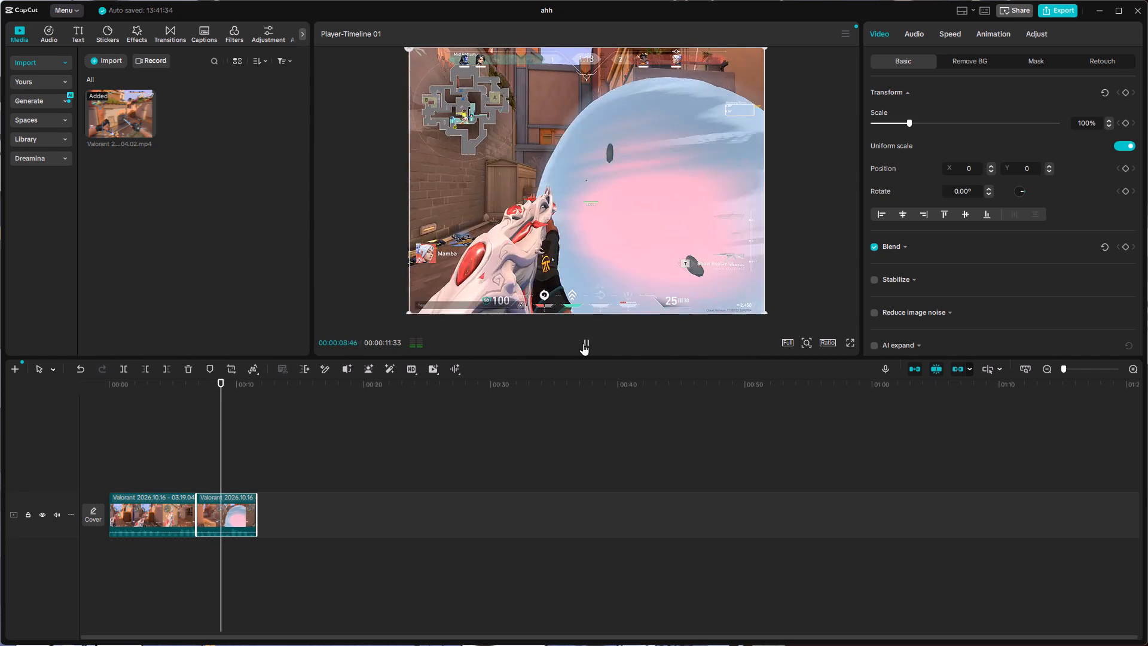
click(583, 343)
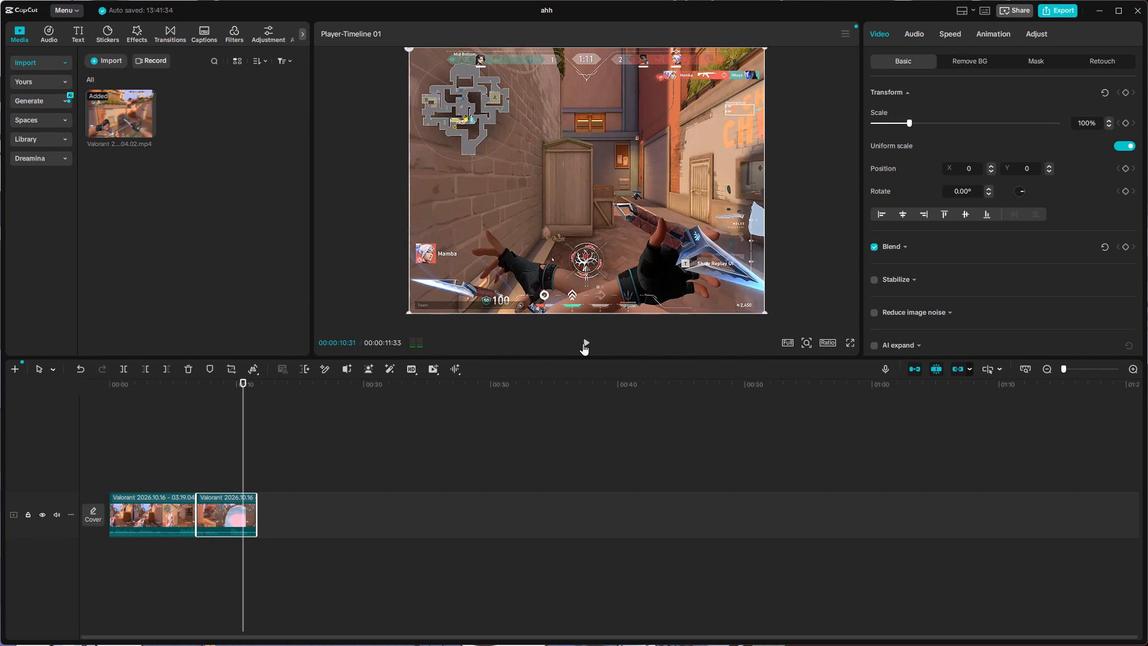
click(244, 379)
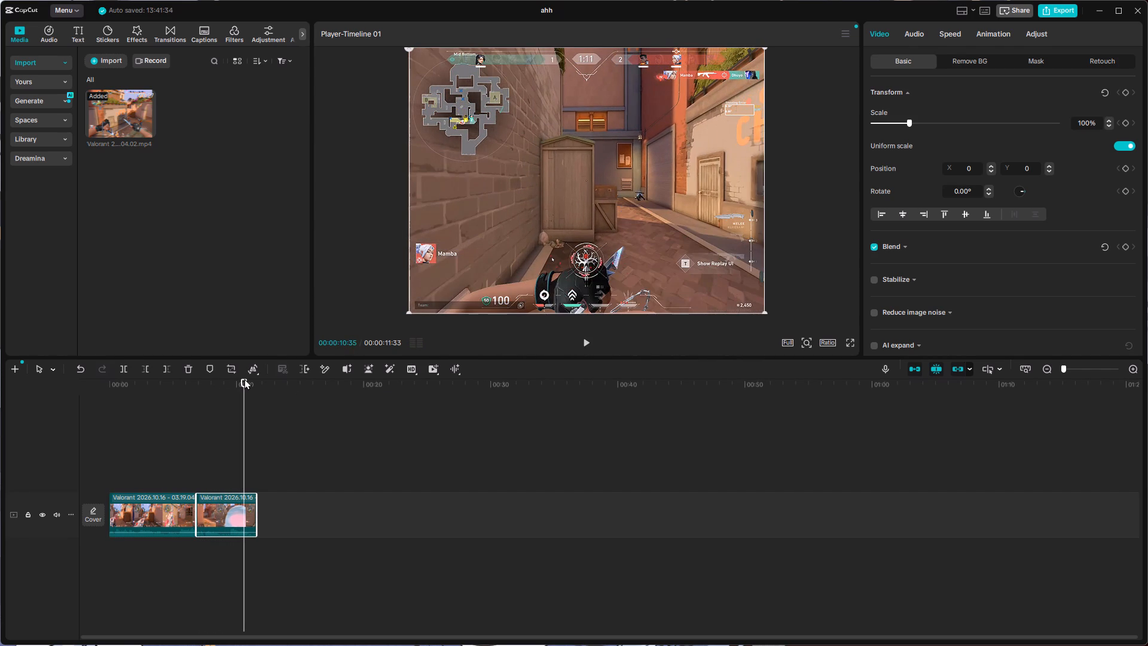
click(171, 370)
Replay the trimmed timeline from start to end and scrub back over the join between the two segments.
drag(246, 383, 192, 386)
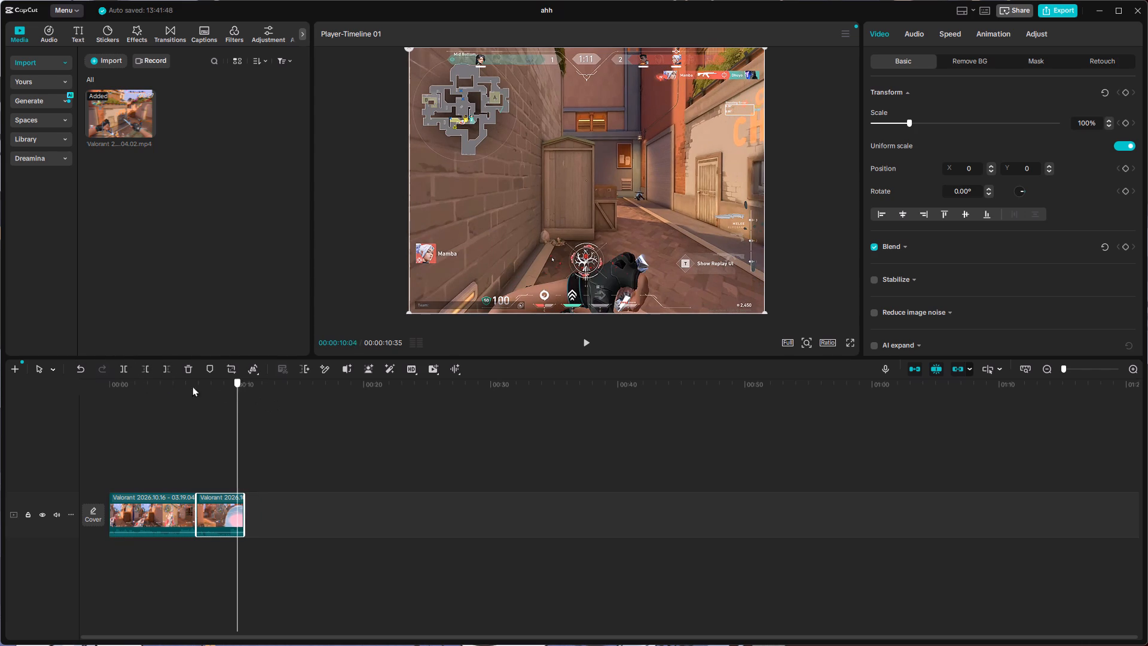
drag(192, 386, 80, 400)
click(581, 343)
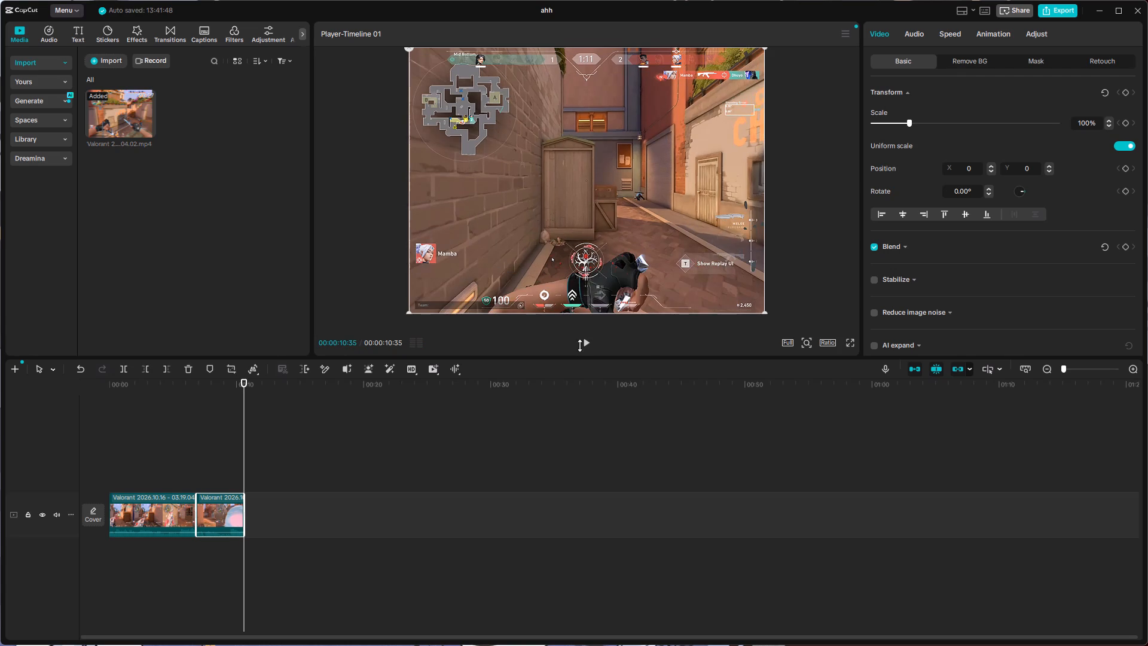
drag(243, 381, 213, 385)
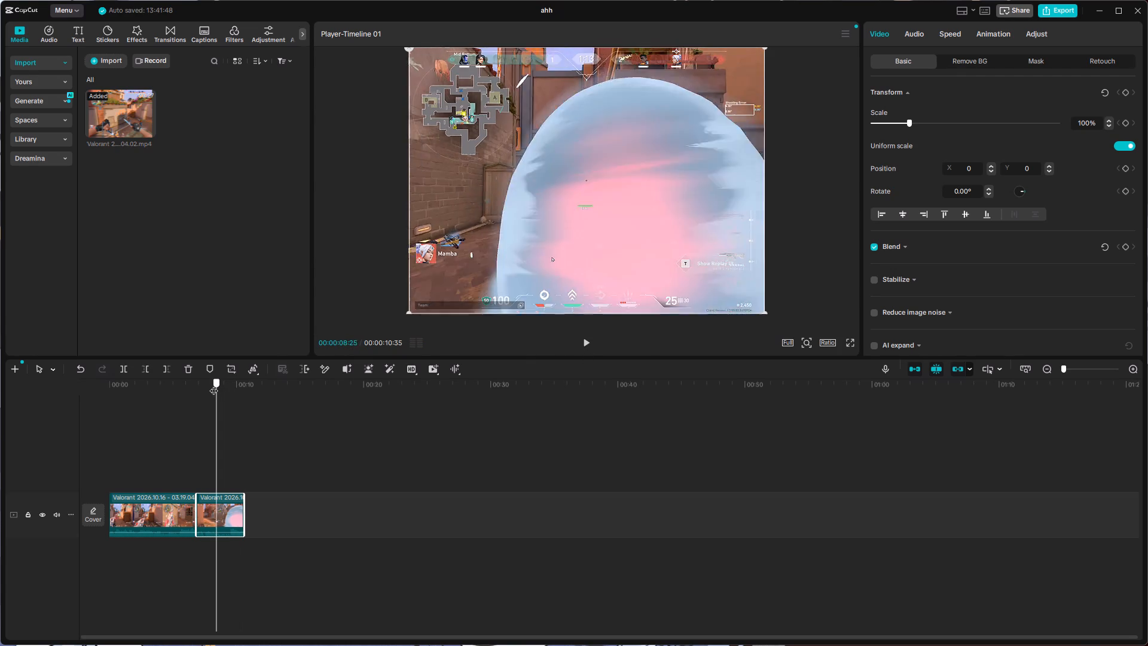
drag(213, 385, 186, 388)
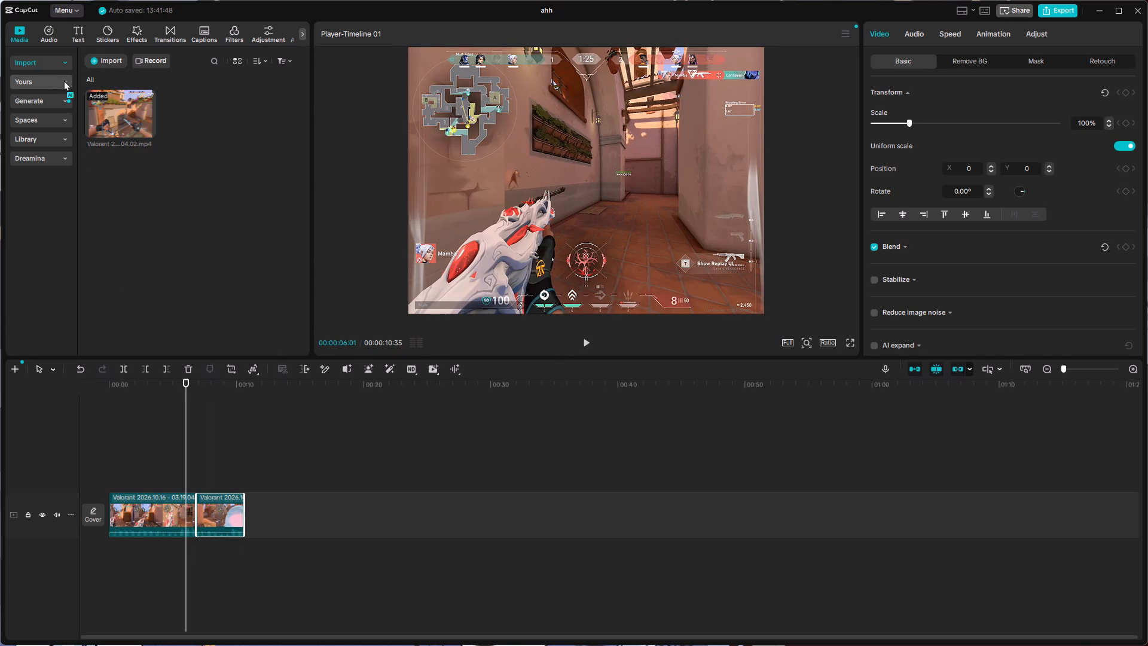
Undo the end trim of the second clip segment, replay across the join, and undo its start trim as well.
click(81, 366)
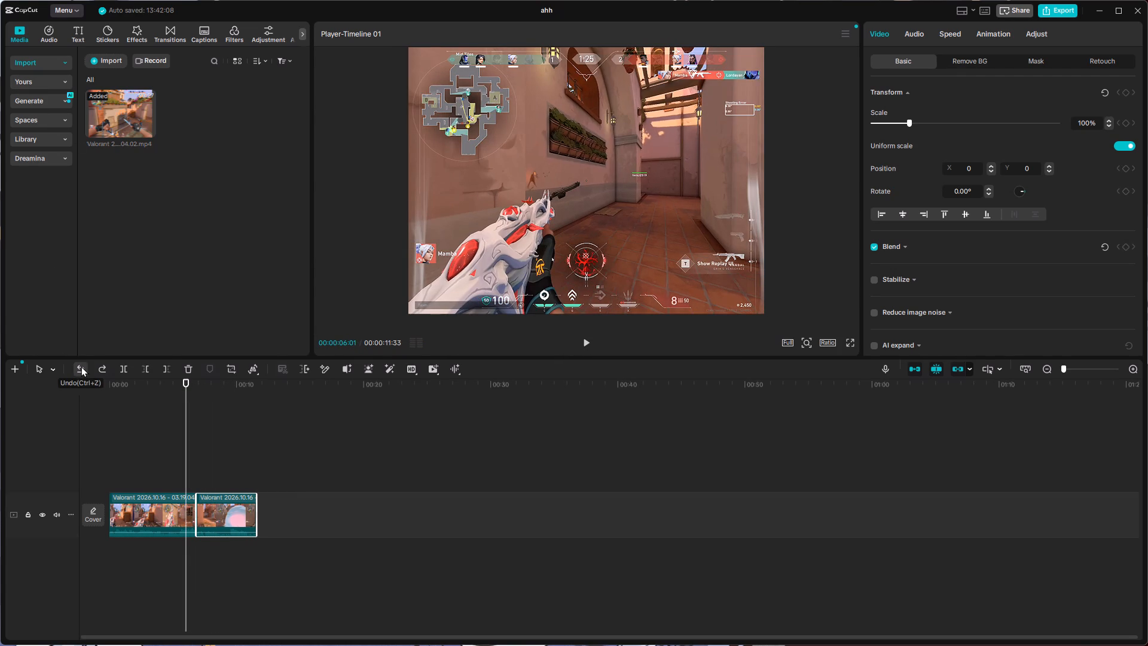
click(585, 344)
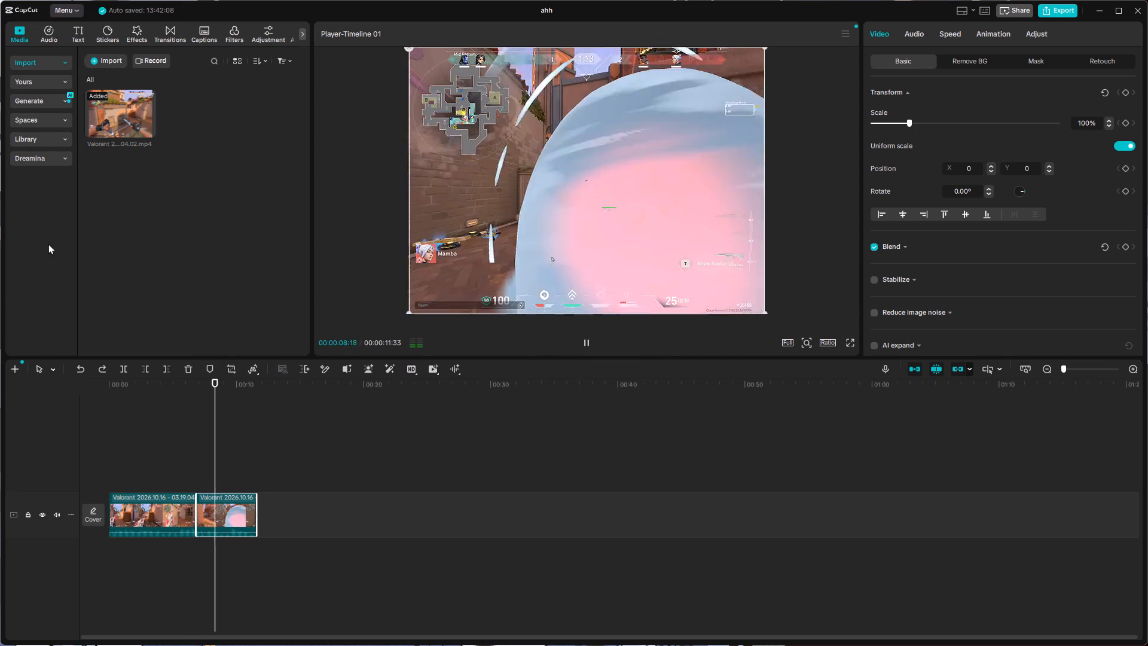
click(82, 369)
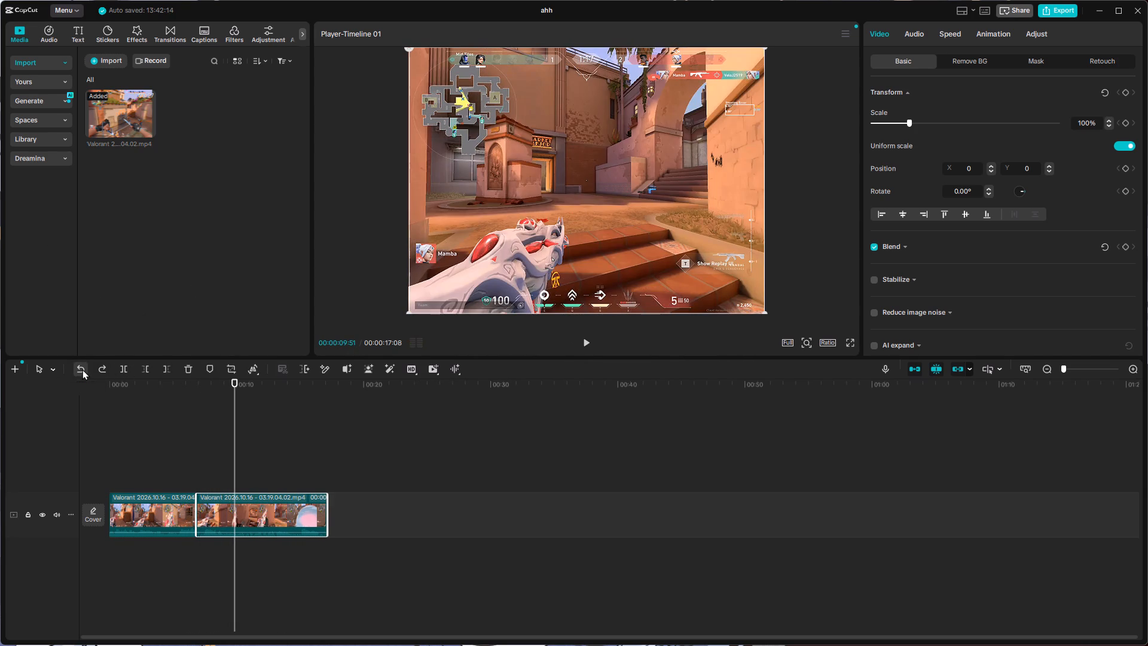
Play and scrub the timeline between about 6 and 13 seconds to find a new cut point in the second clip segment.
drag(235, 380, 188, 381)
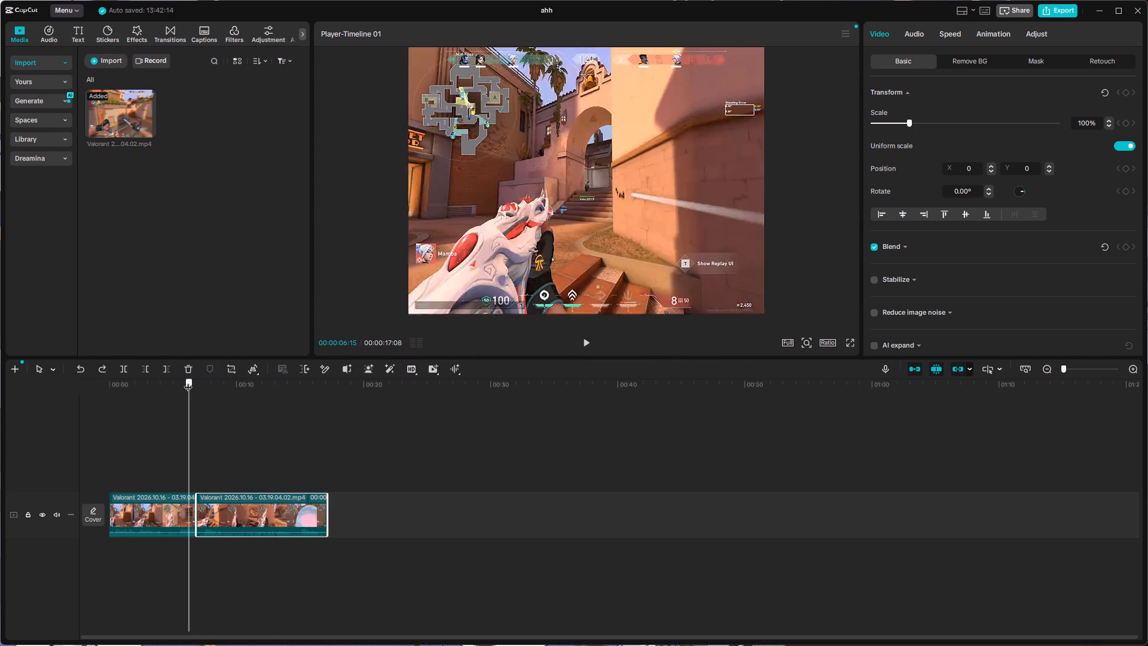
drag(188, 381, 188, 381)
click(588, 342)
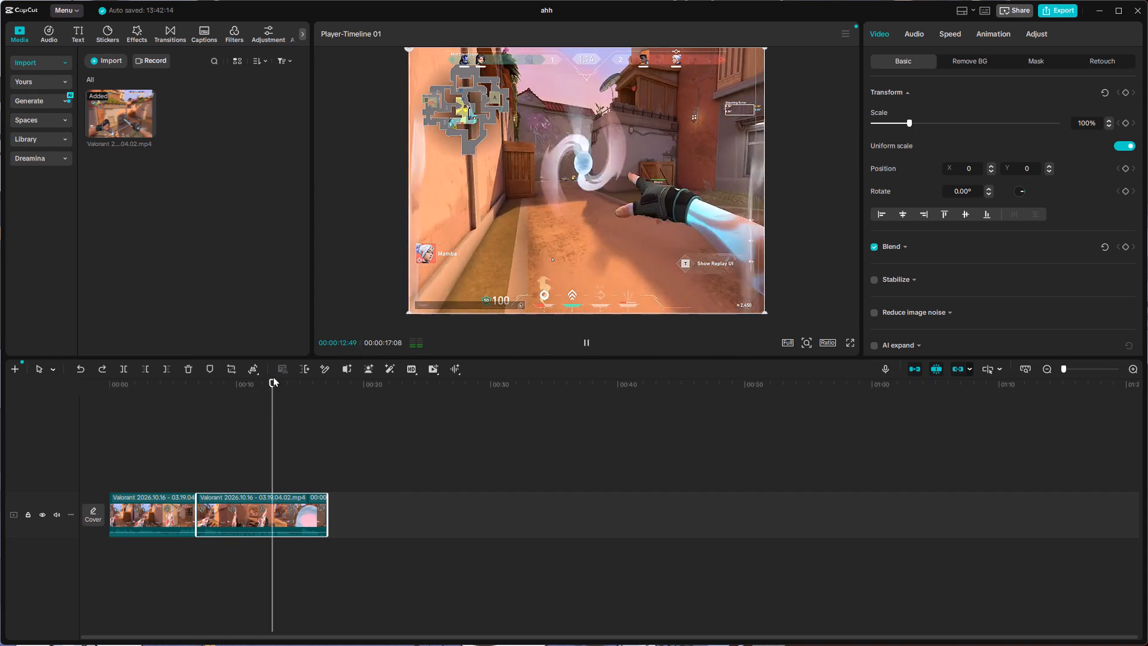
drag(276, 381, 239, 383)
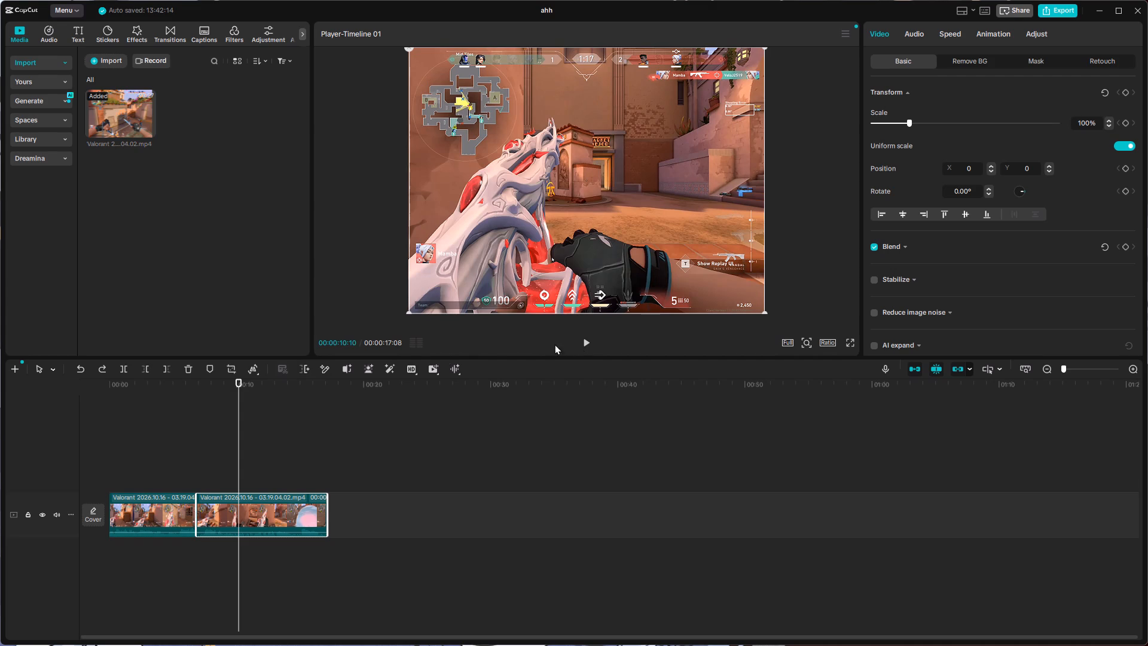
drag(238, 384, 222, 384)
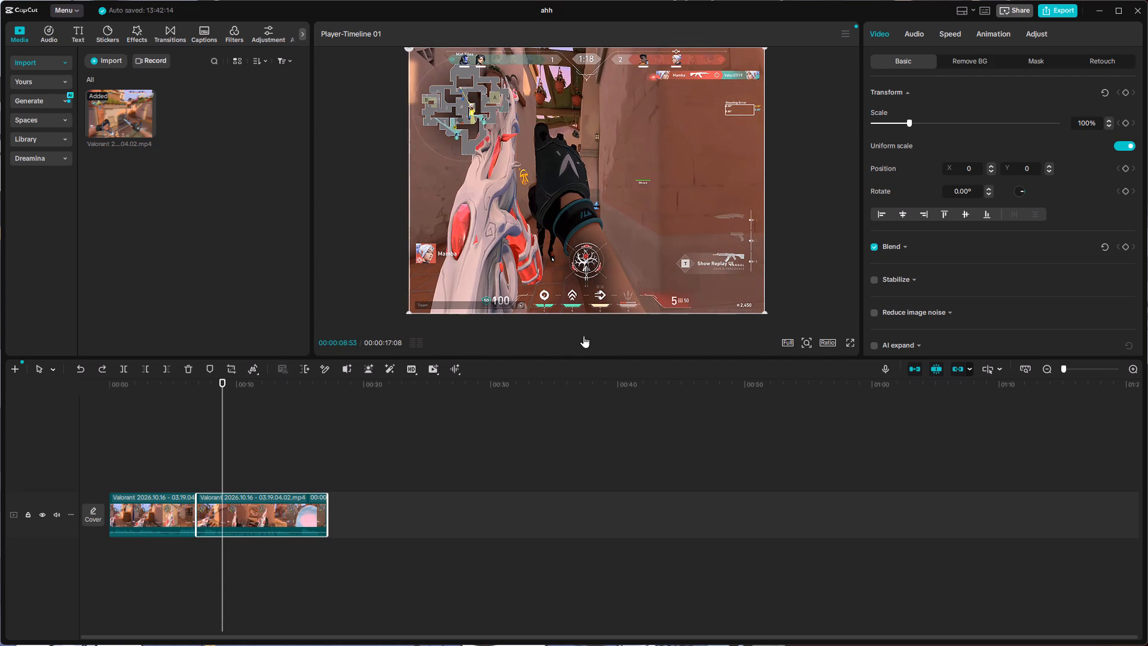
click(585, 341)
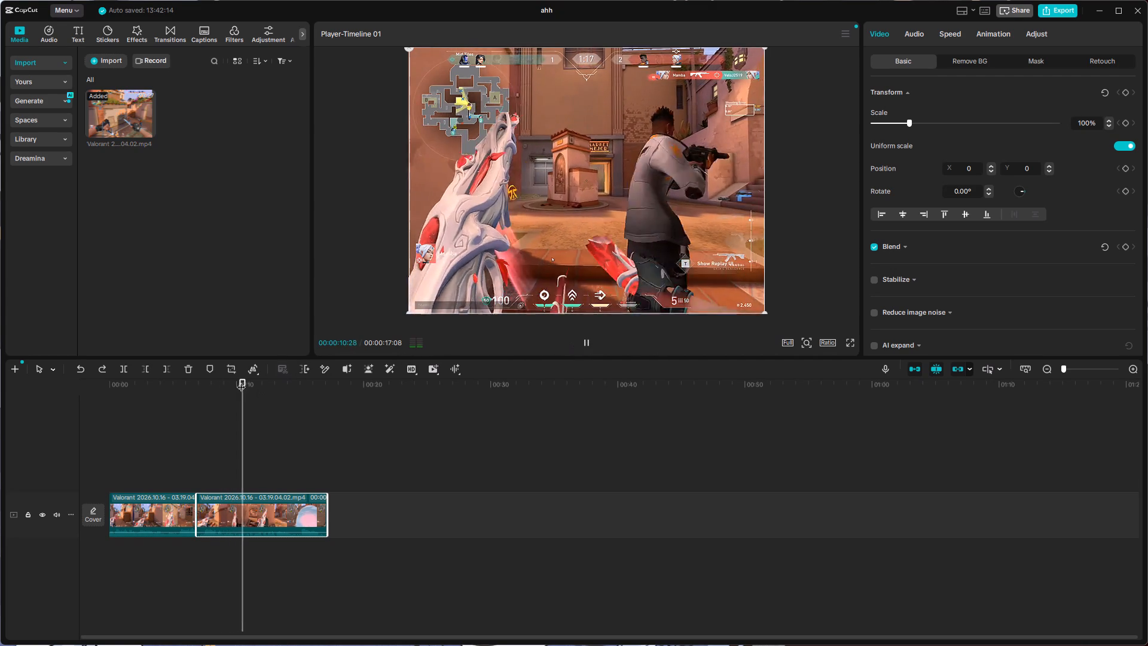
drag(241, 381, 151, 378)
click(585, 348)
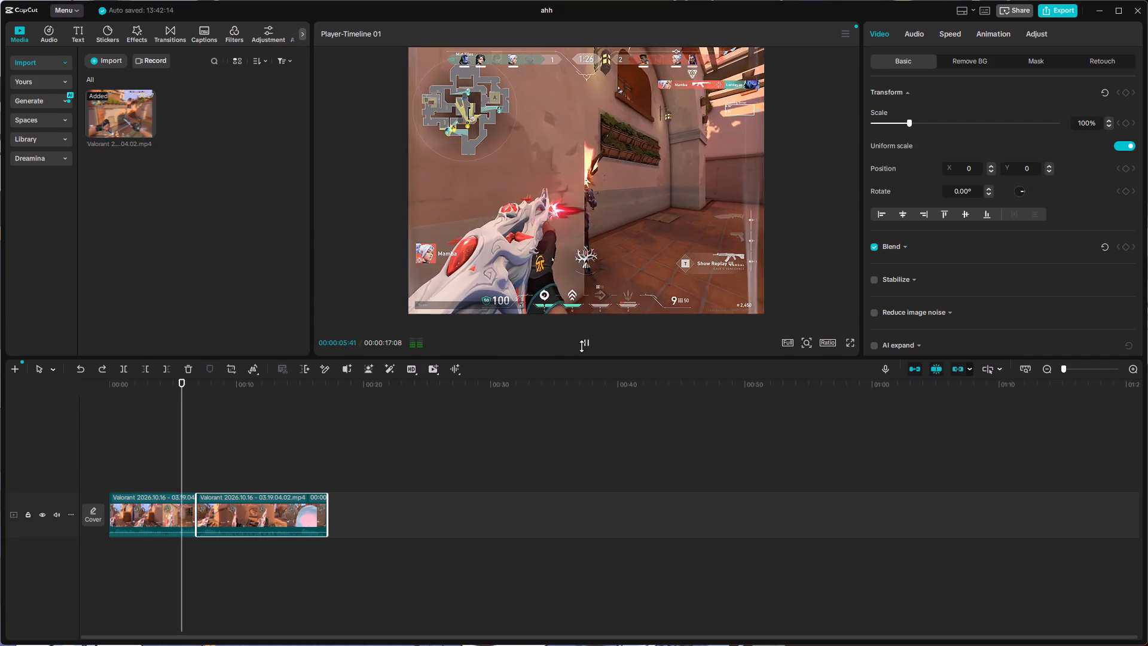
click(581, 346)
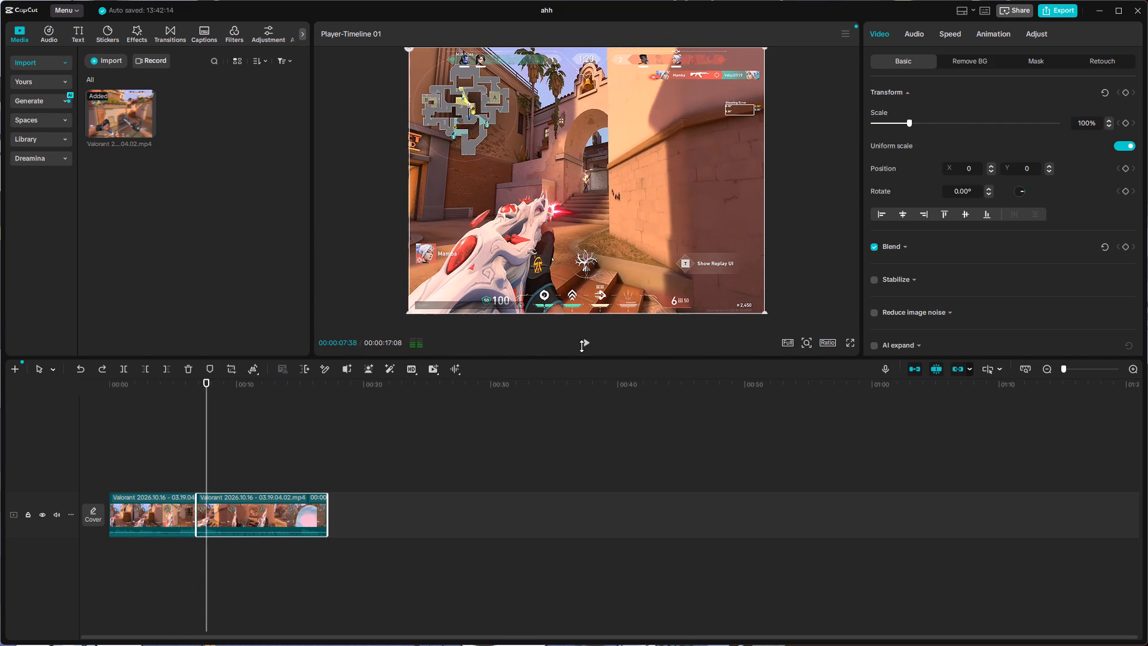
click(581, 346)
click(581, 346)
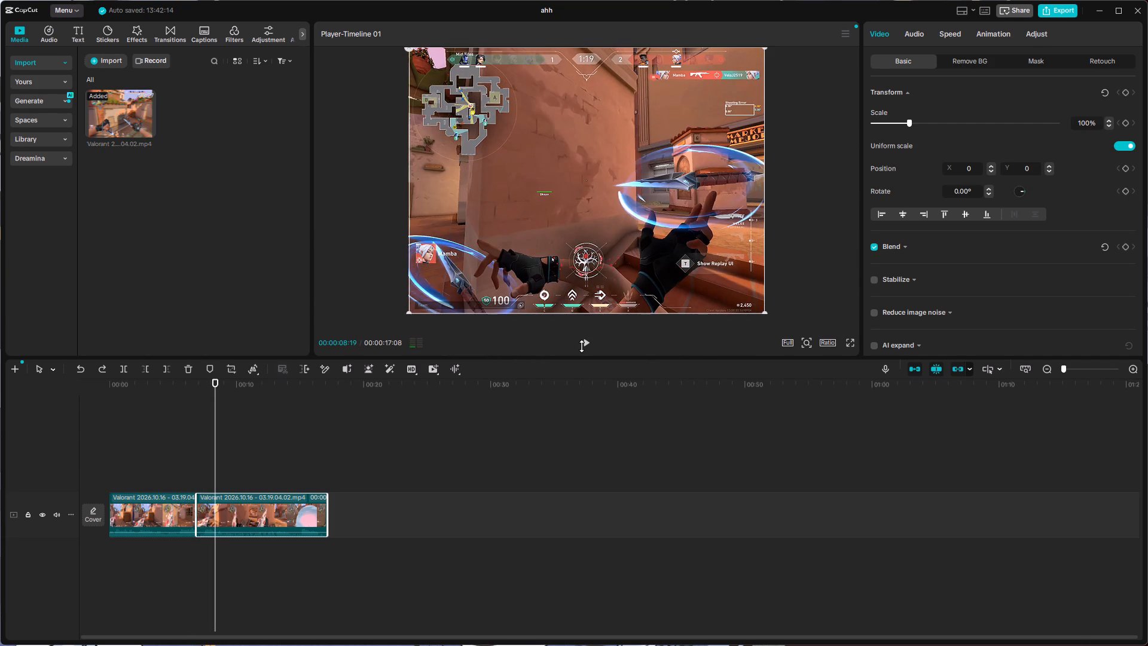
click(581, 346)
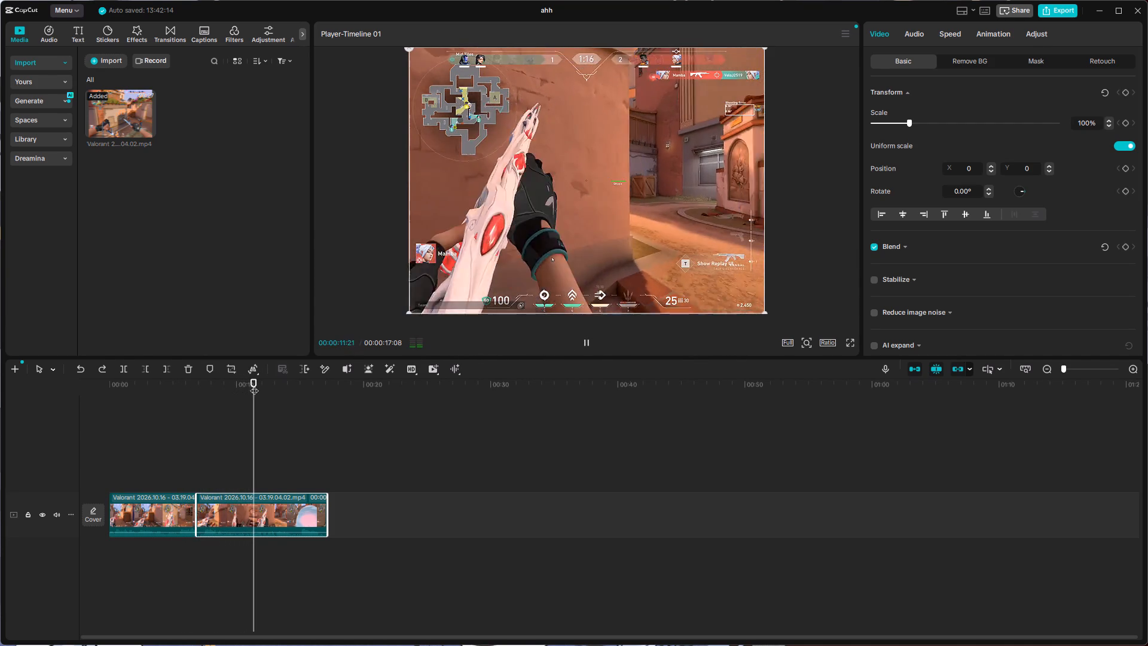
drag(251, 385, 239, 385)
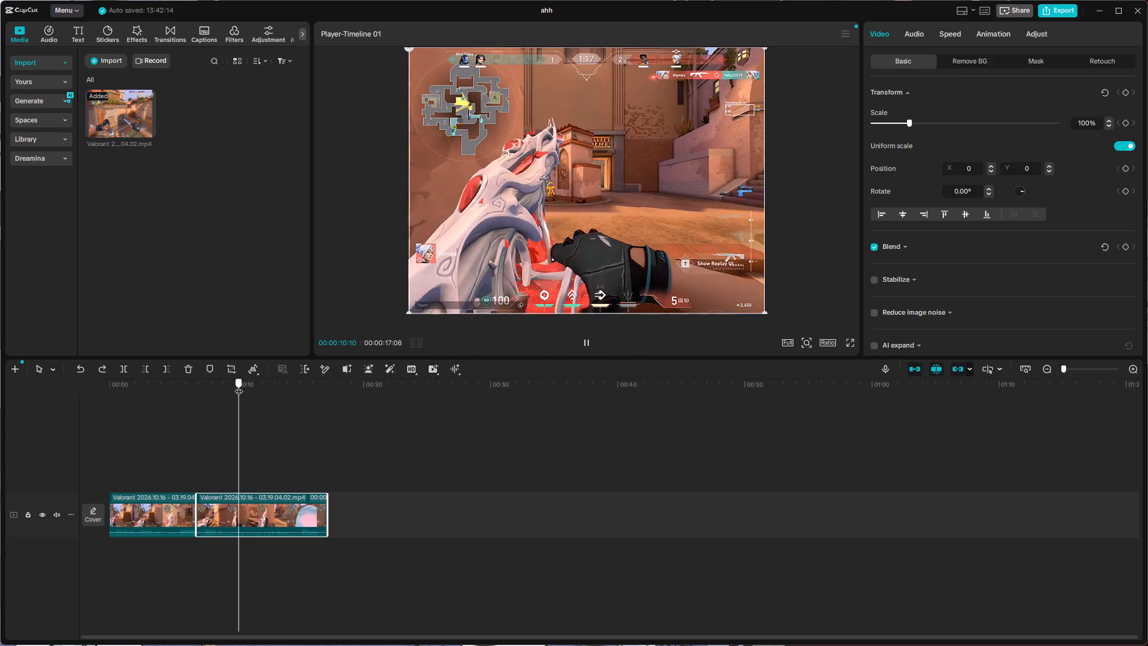
drag(239, 385, 222, 385)
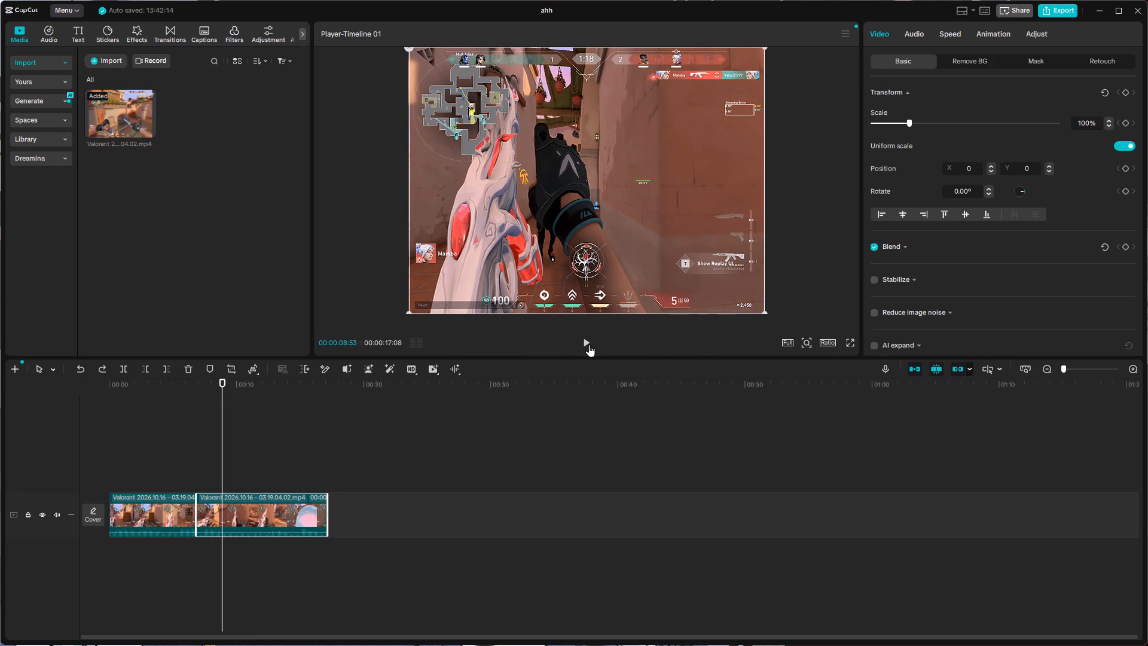
click(582, 342)
click(582, 342)
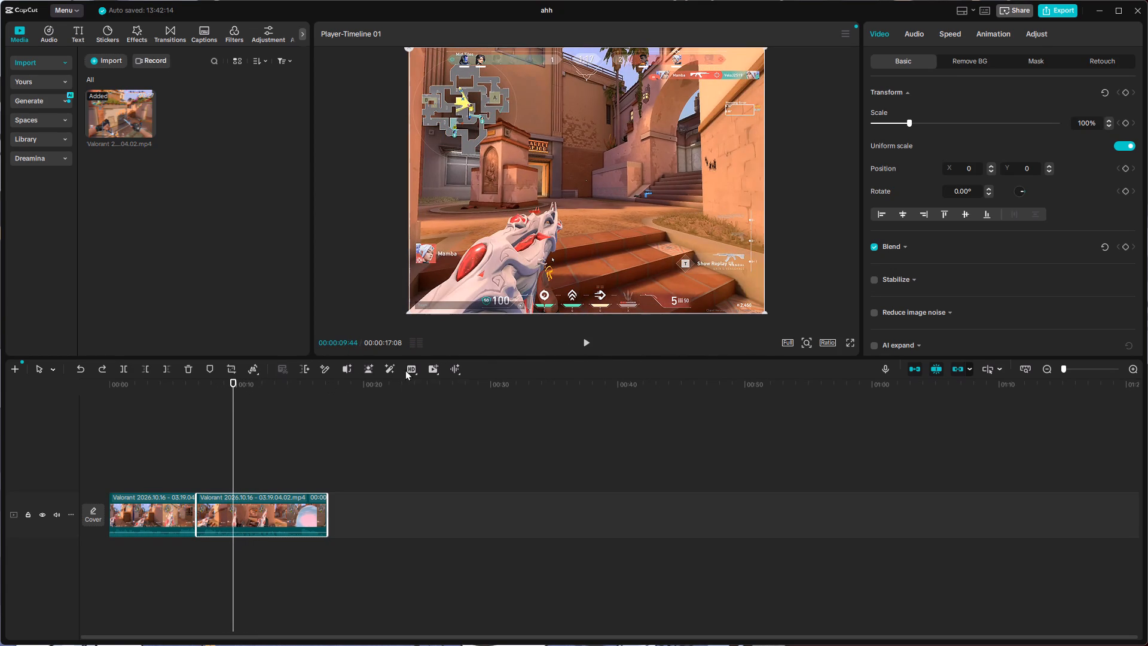
Find a new cut point early in the second clip segment and split it at 00:00:08:11.
drag(234, 381, 219, 382)
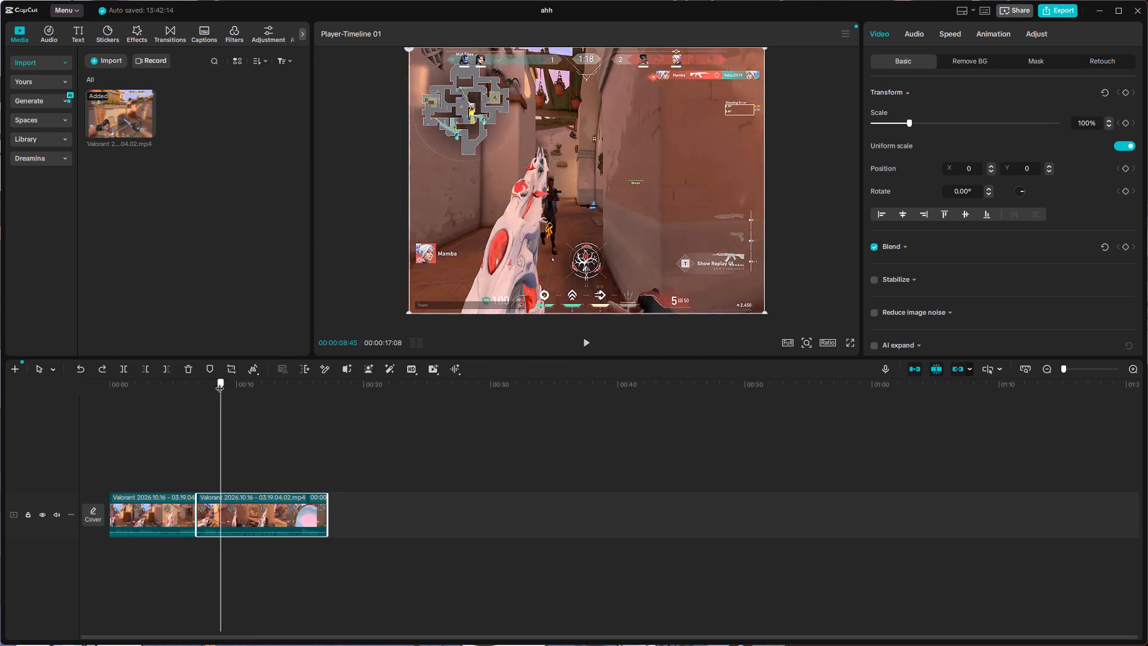
drag(219, 382, 211, 382)
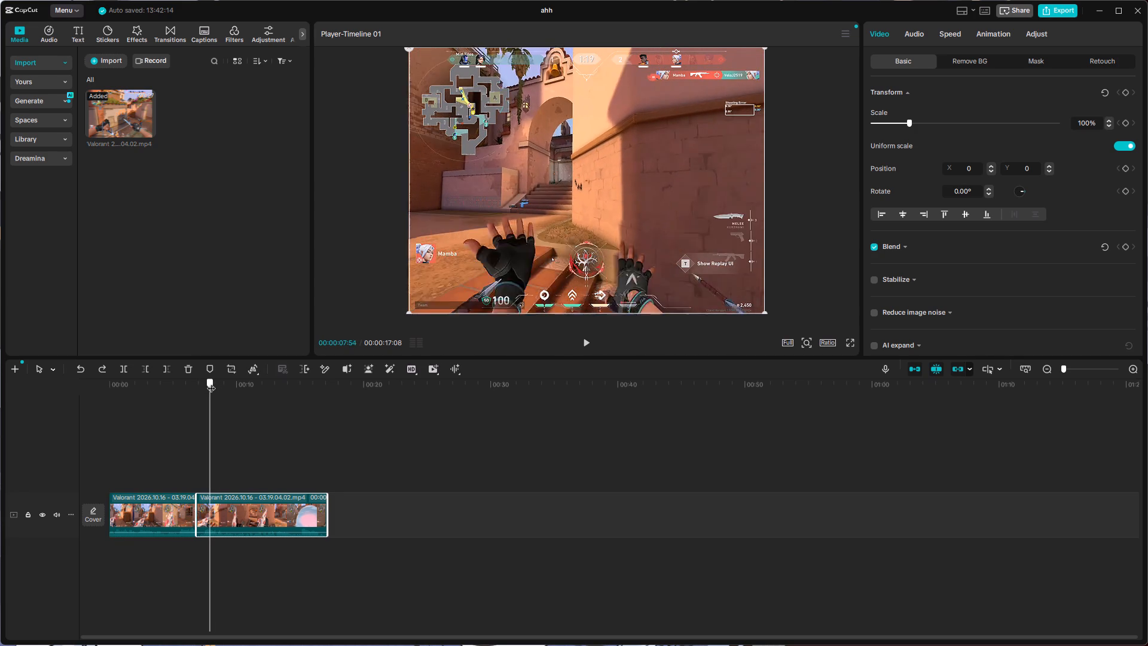
drag(211, 382, 213, 382)
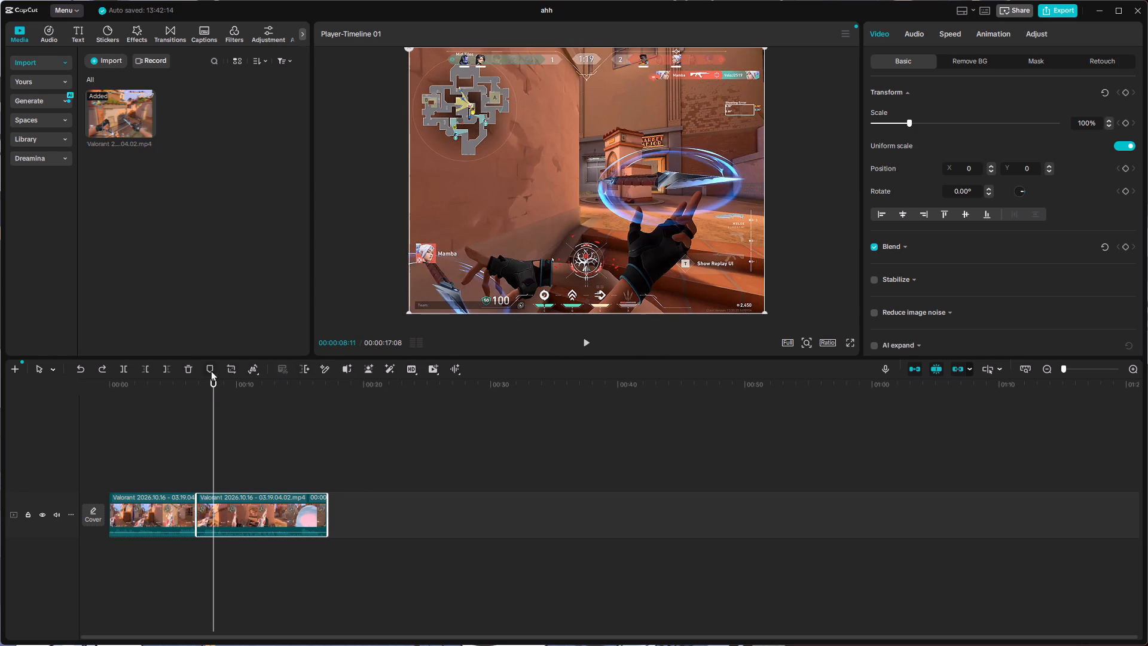
click(125, 367)
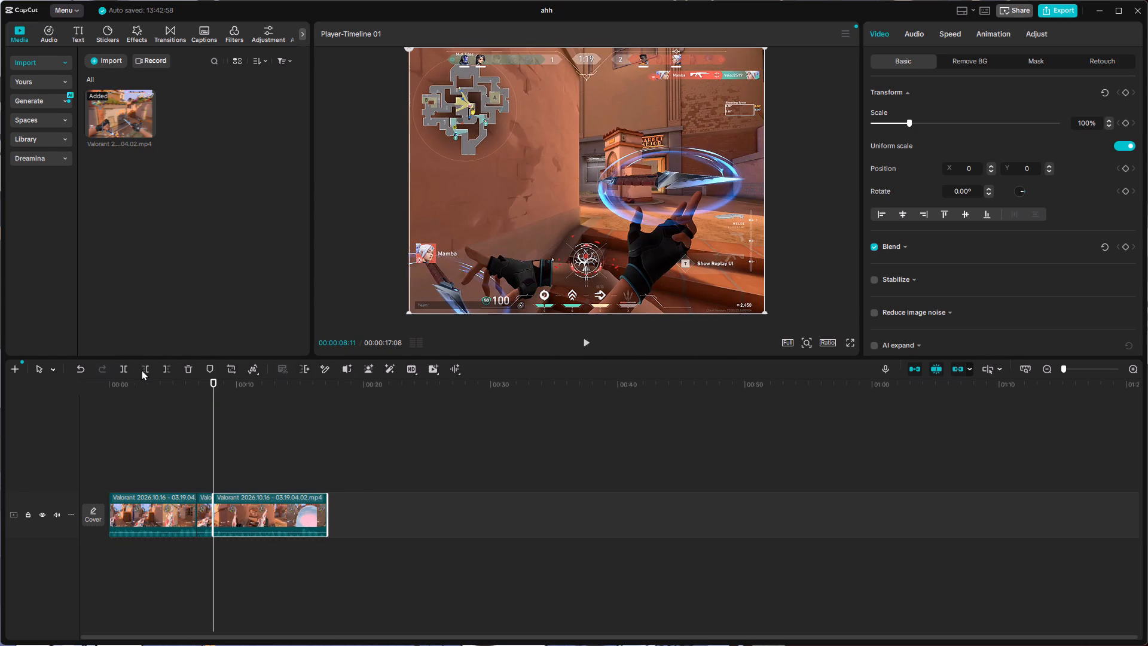
Play the new last segment and trim away its beginning up to 00:00:12:34.
click(585, 343)
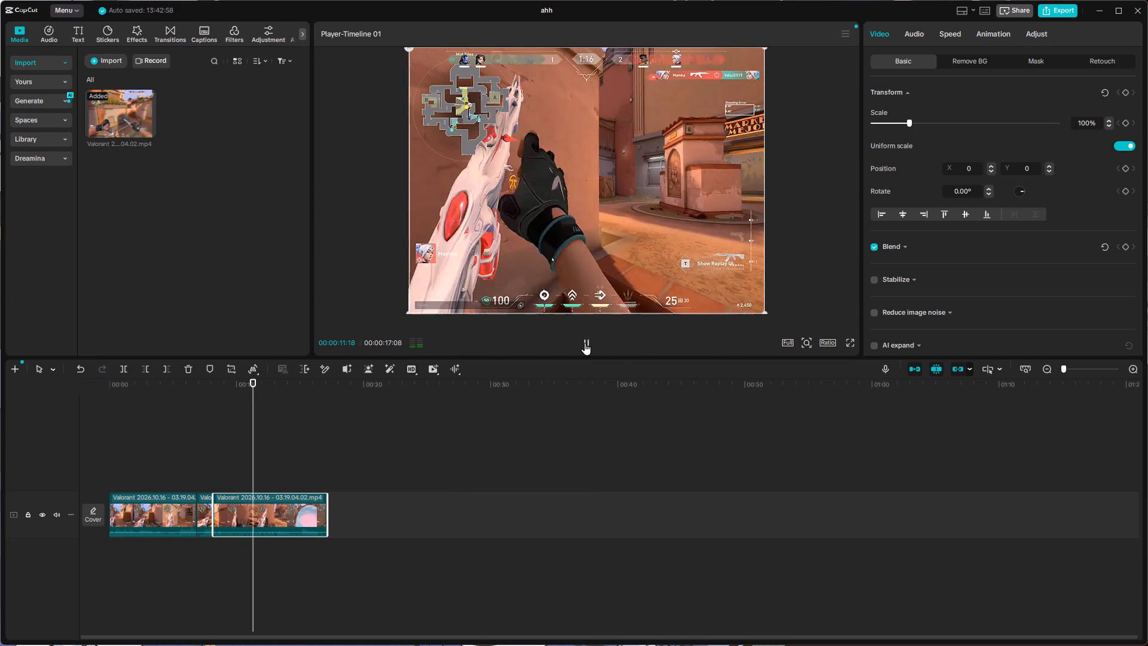
click(585, 343)
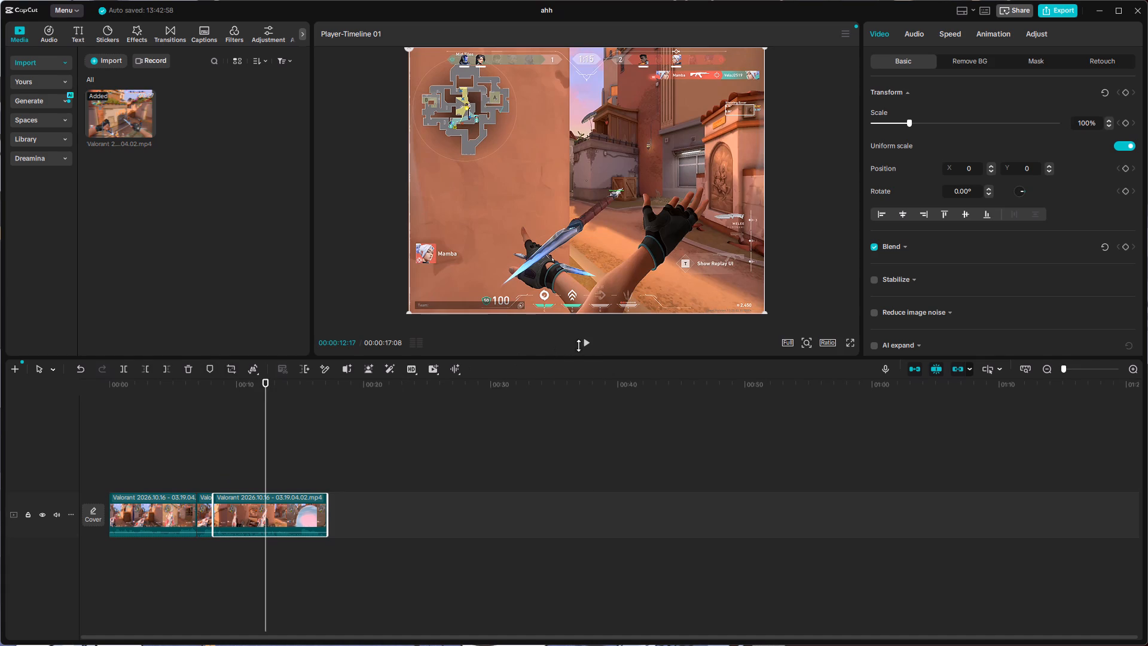
double_click(583, 343)
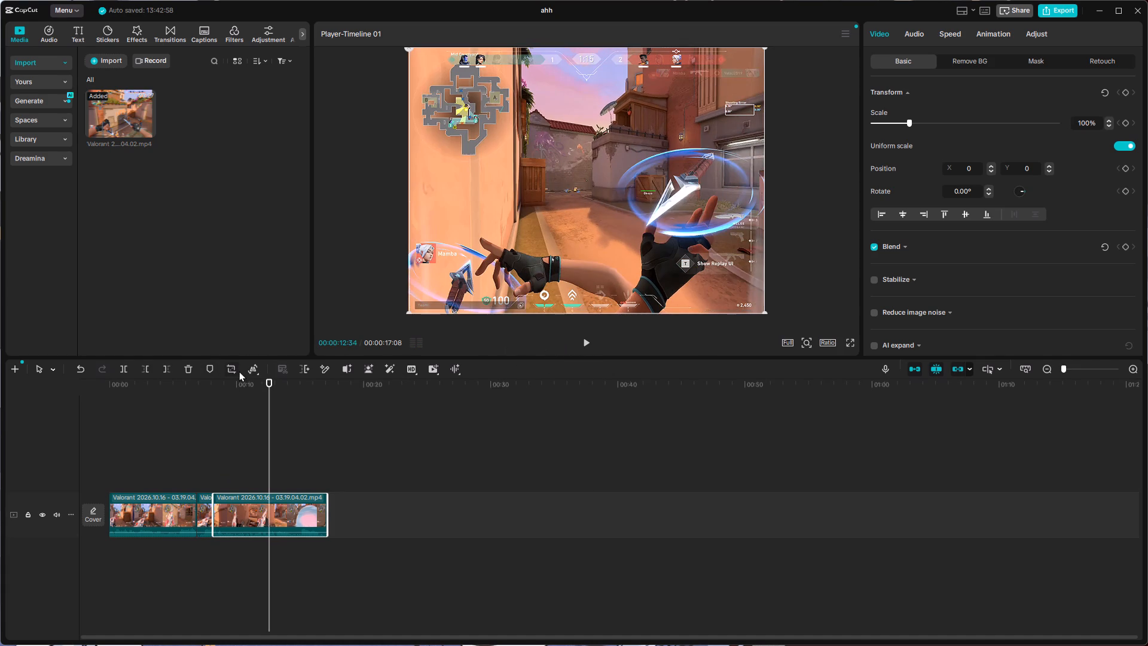
click(150, 365)
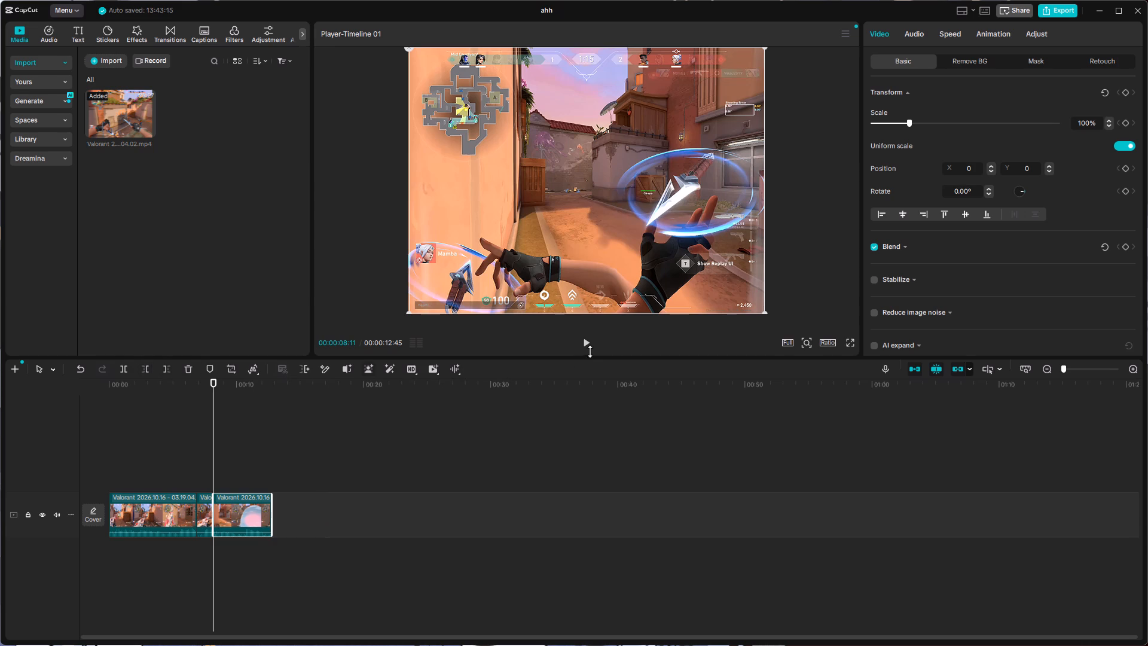
Play on to 00:00:11:52, split the last segment there, and try to trim away the part after the playhead.
click(585, 343)
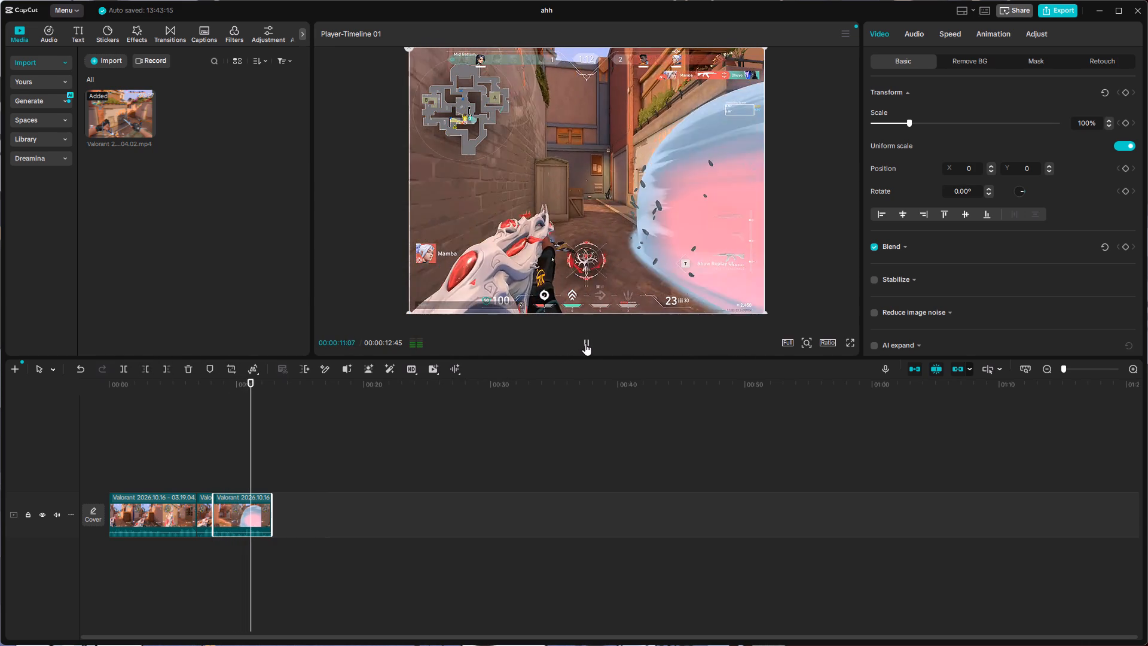
click(585, 343)
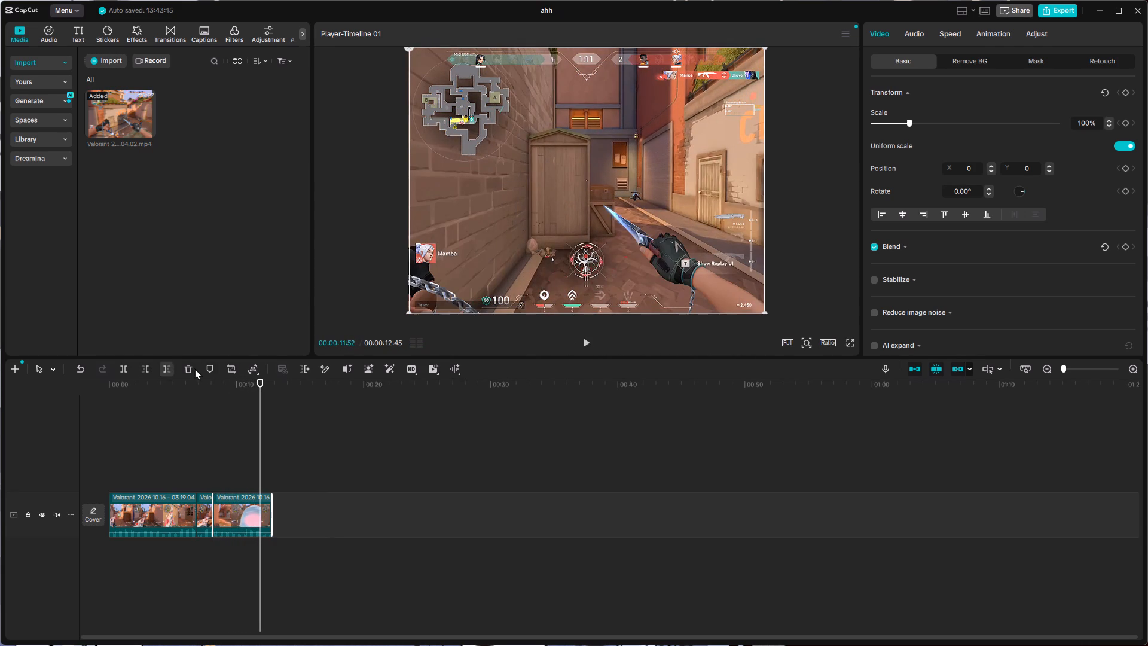
click(124, 367)
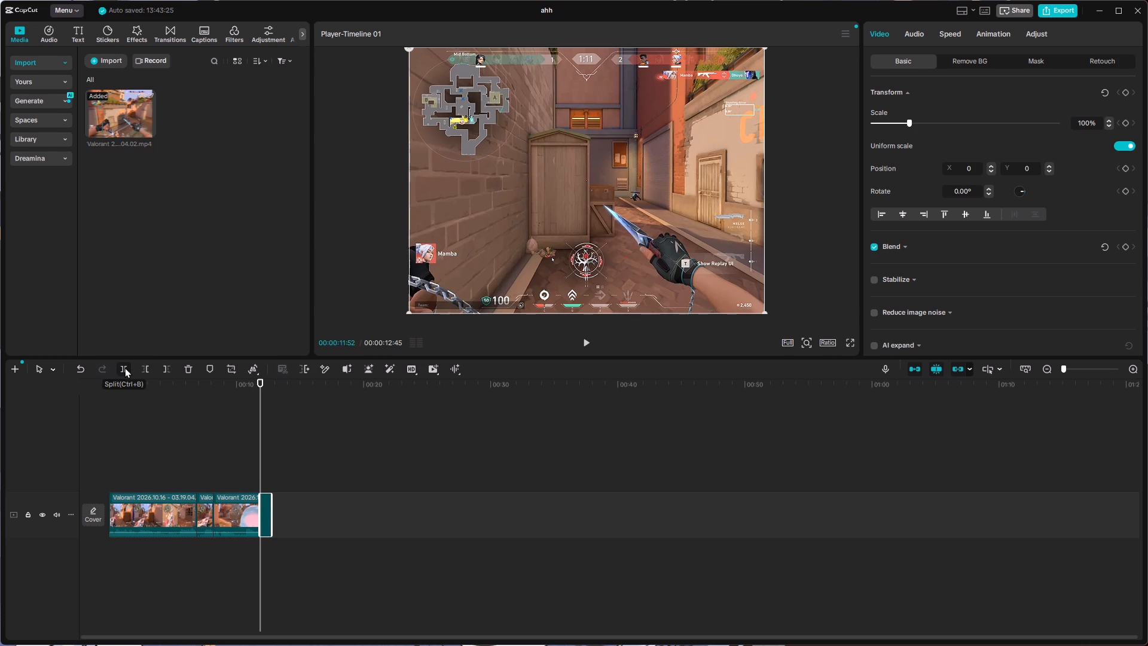
click(170, 367)
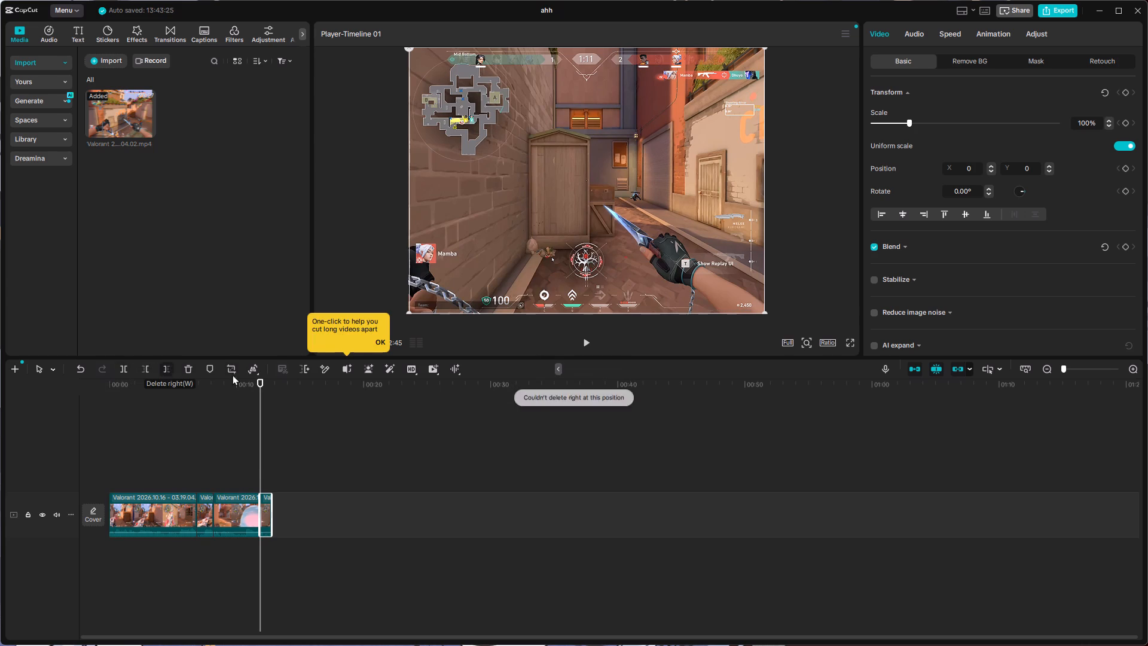
click(166, 370)
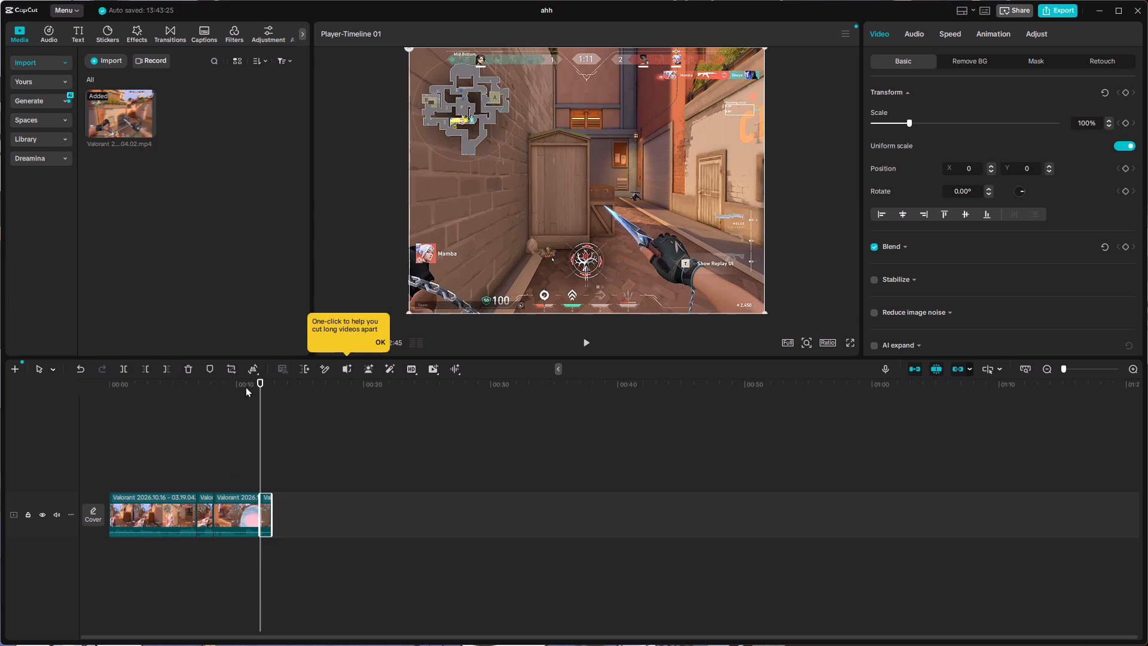
Replay the whole timeline from the start to the end to check the new joins.
drag(260, 384, 80, 374)
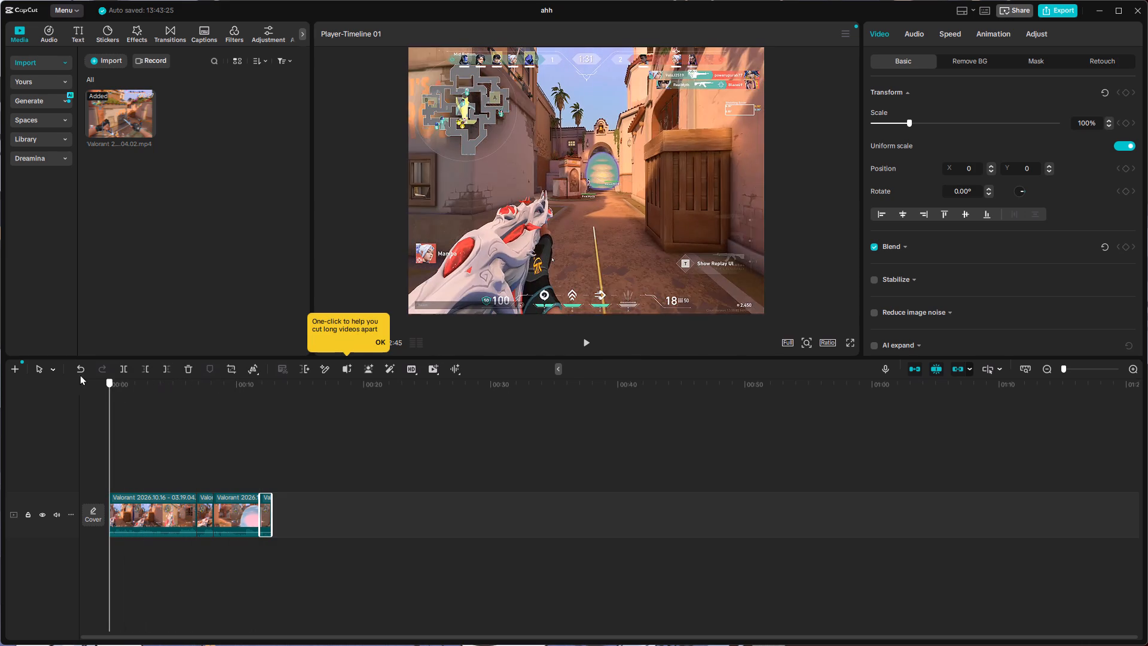
drag(80, 374, 72, 373)
click(585, 343)
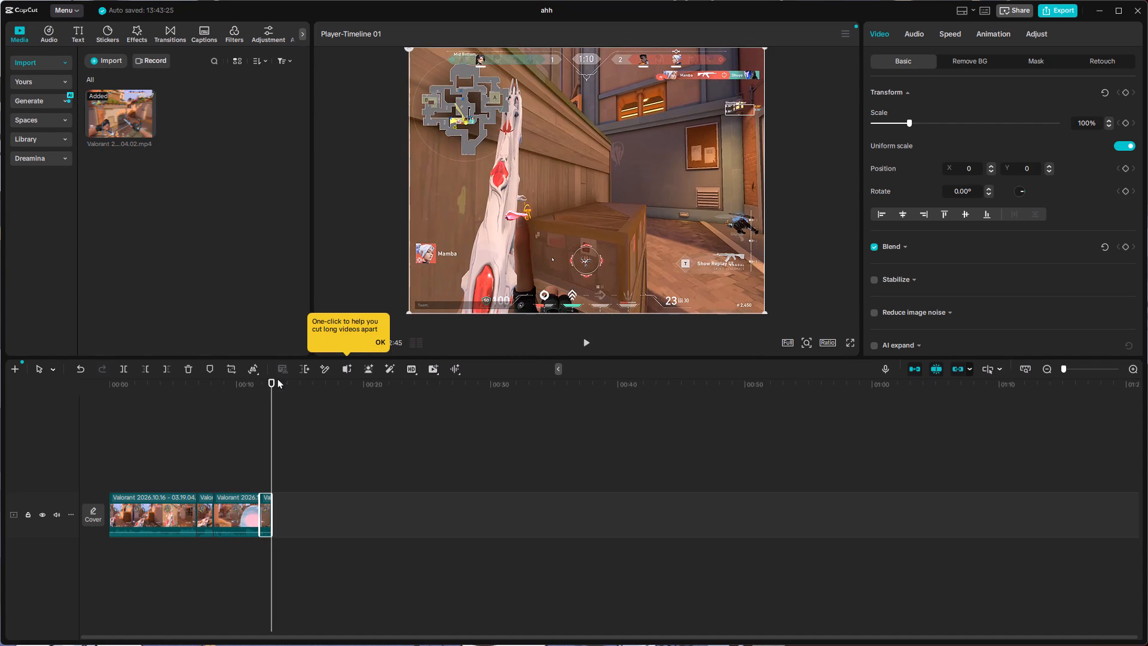
Trim the start of the short final piece down to a sliver and play the ending.
drag(270, 379, 246, 382)
drag(260, 499, 265, 501)
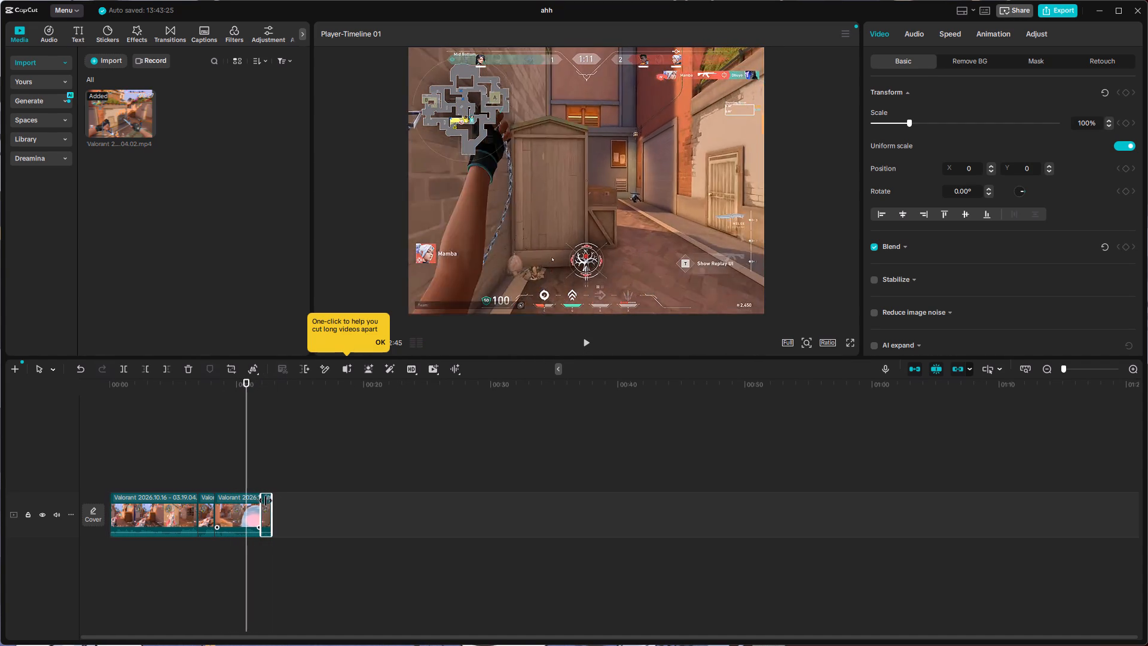
drag(265, 501, 275, 502)
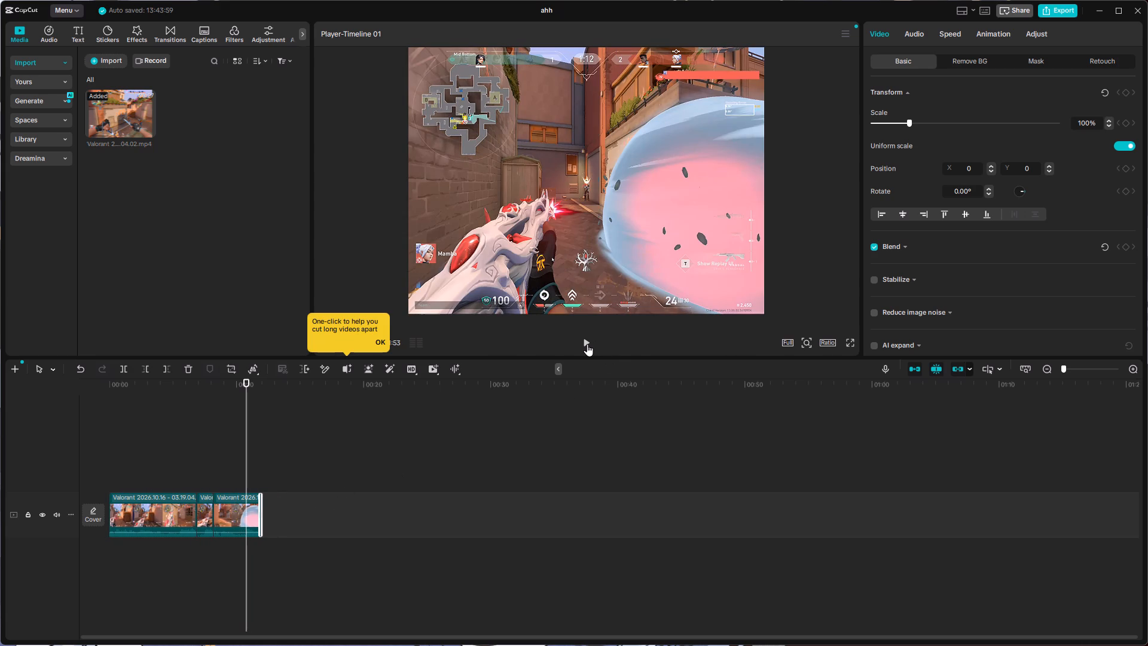
click(587, 344)
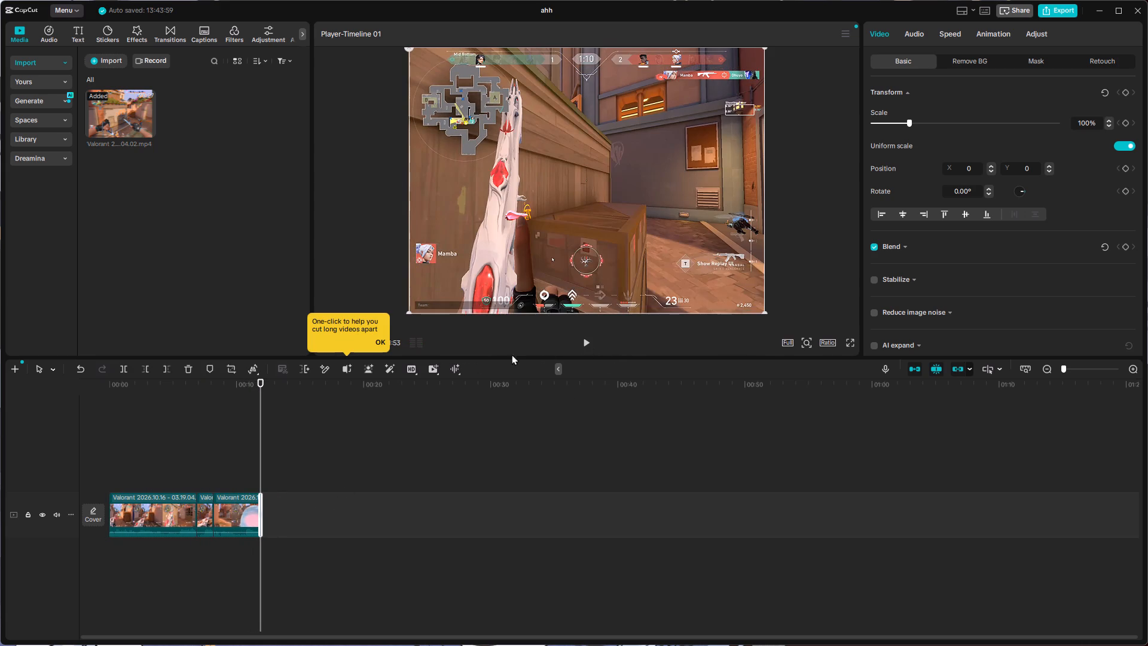
Extend the start of the final sliver backward so it covers several seconds of earlier footage.
drag(261, 505, 266, 505)
click(259, 504)
drag(257, 503, 254, 504)
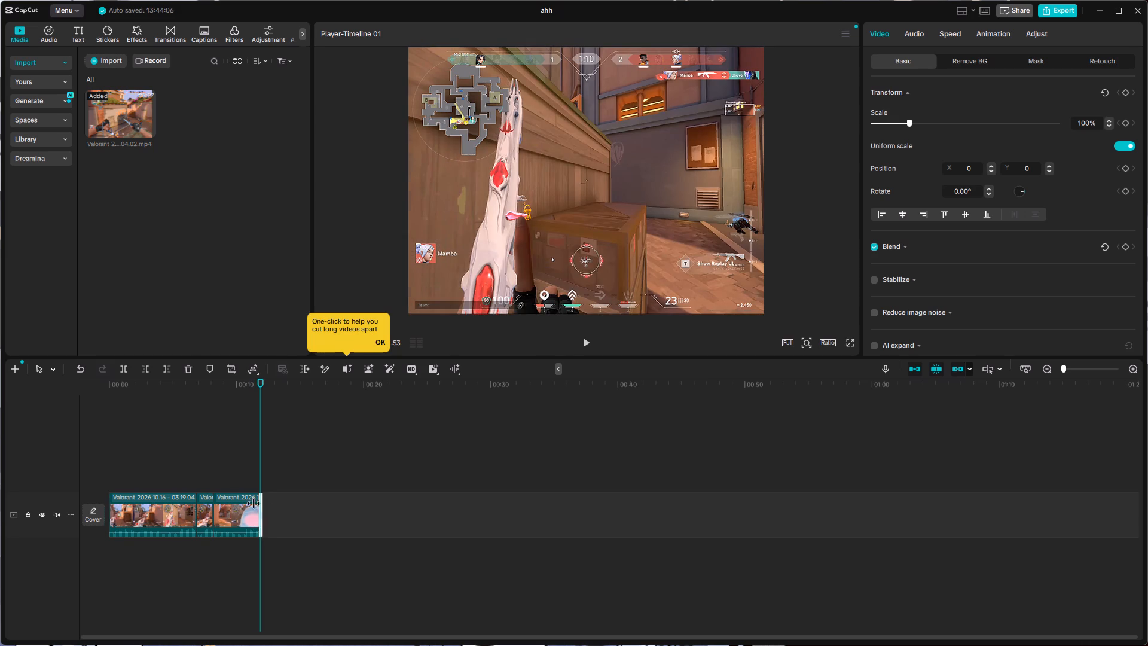
drag(254, 504, 179, 505)
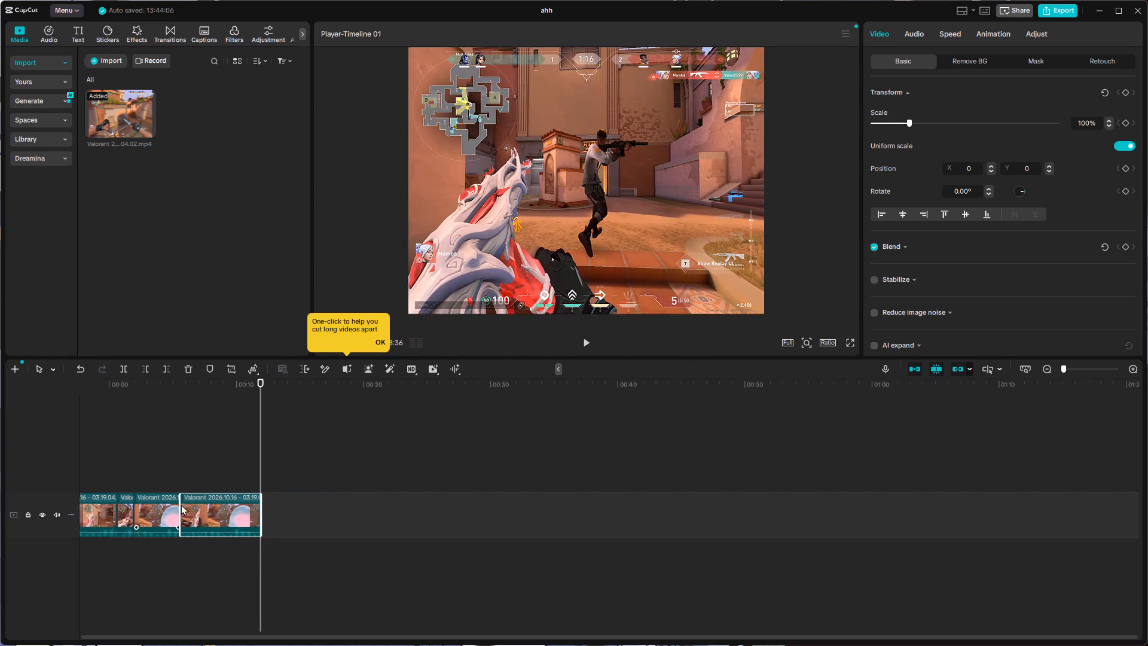
Play the extended final piece and trim its end back until only a sliver remains.
click(587, 343)
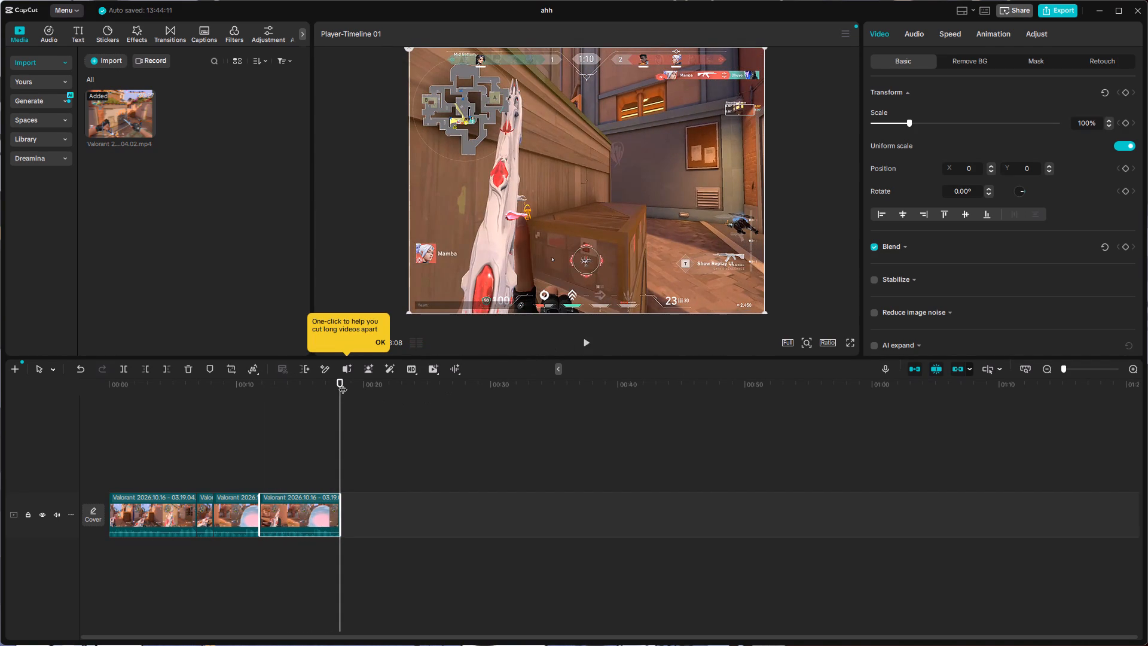
drag(338, 508, 305, 508)
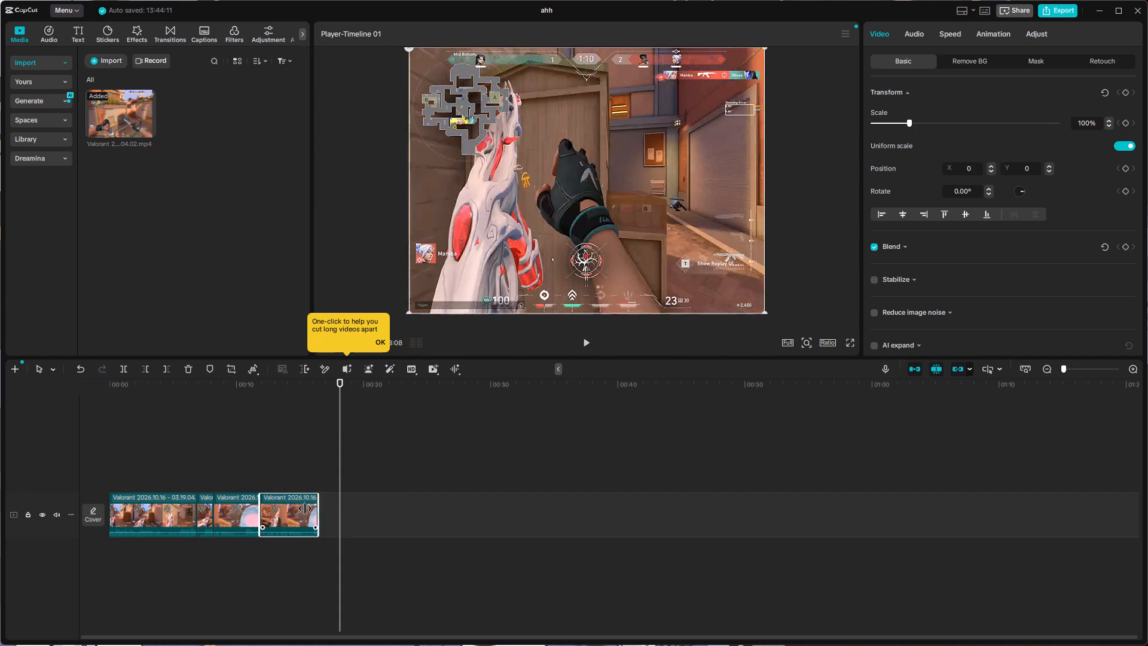
drag(305, 508, 253, 507)
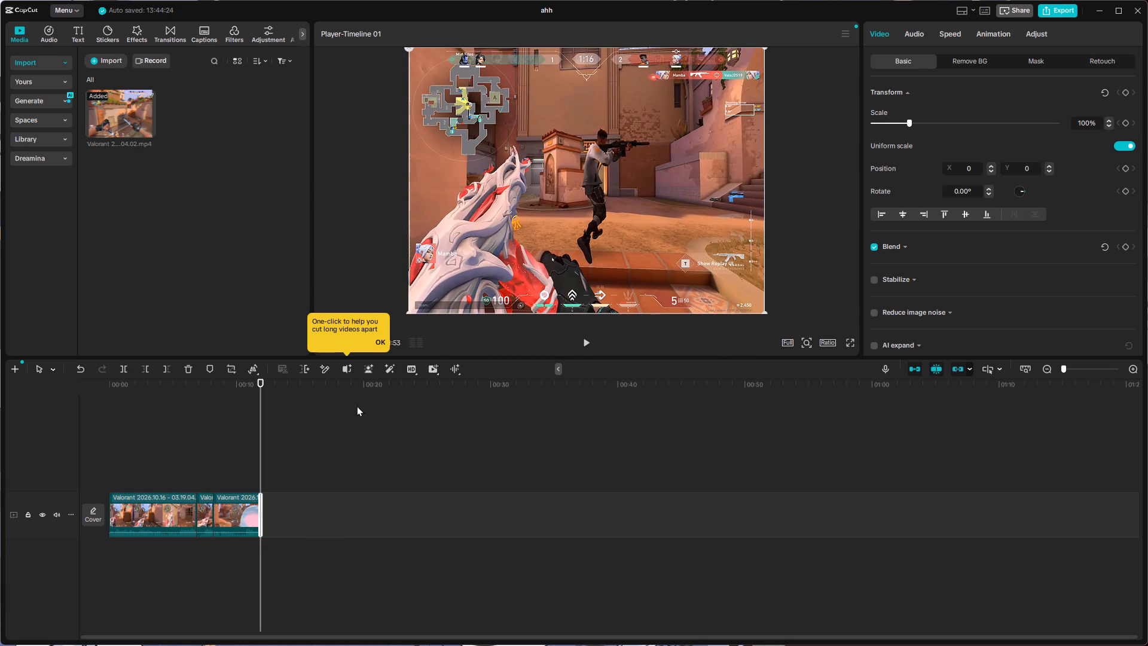
Replay the last segment, and review the whole timeline once more from start to end.
drag(258, 381, 228, 392)
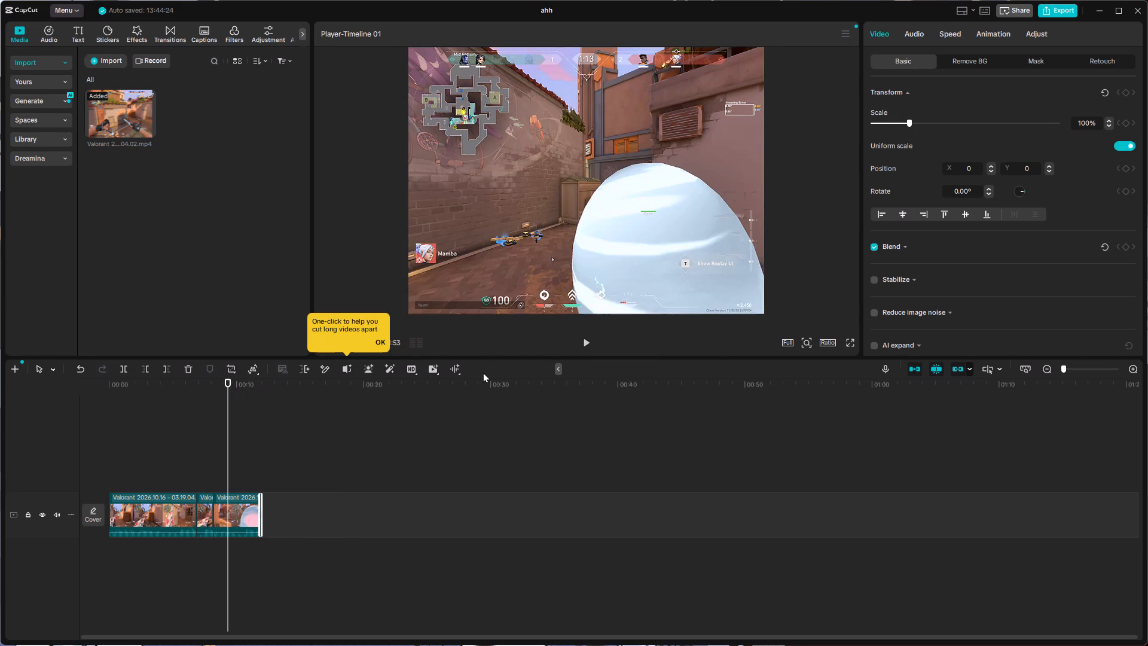
click(581, 343)
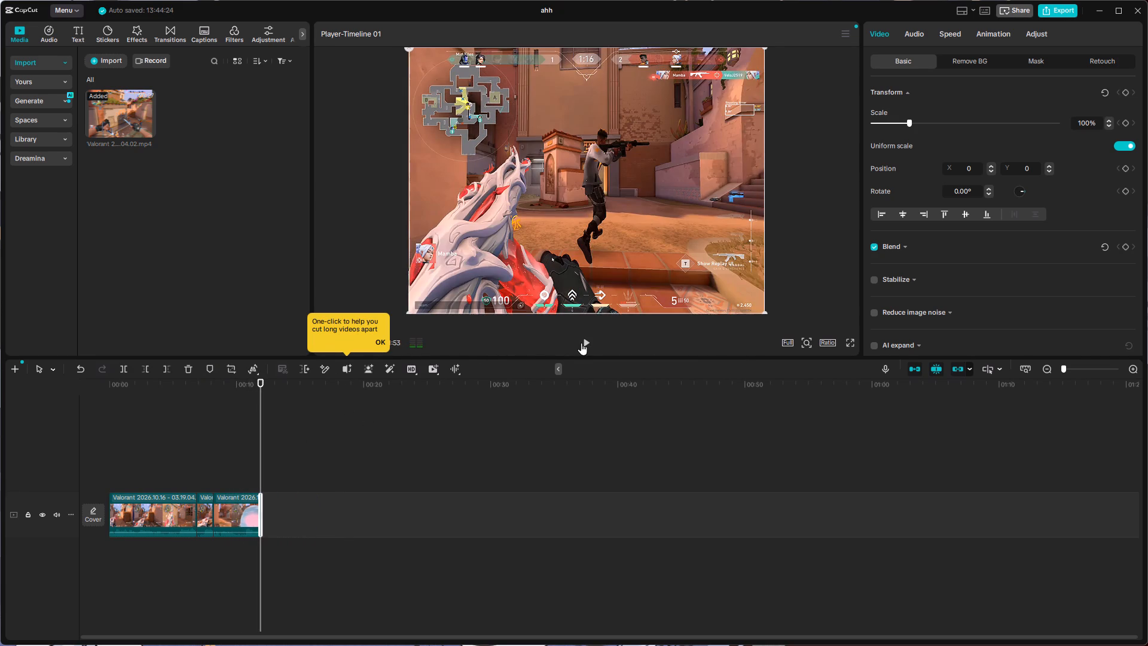
drag(264, 380, 127, 396)
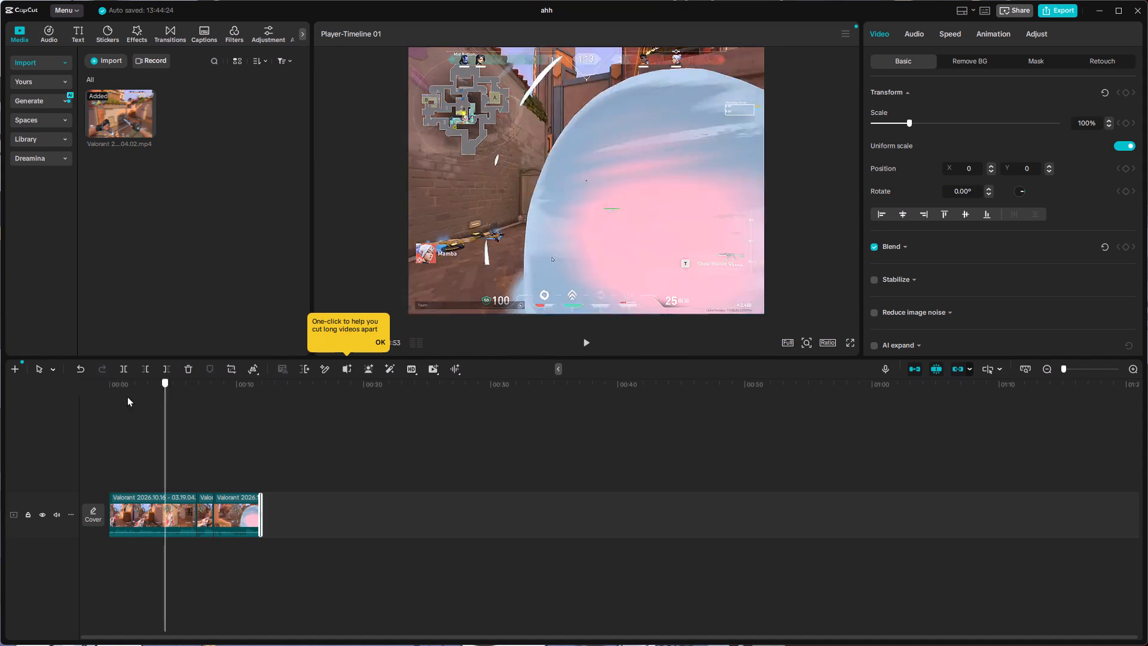
drag(127, 396, 81, 401)
click(585, 346)
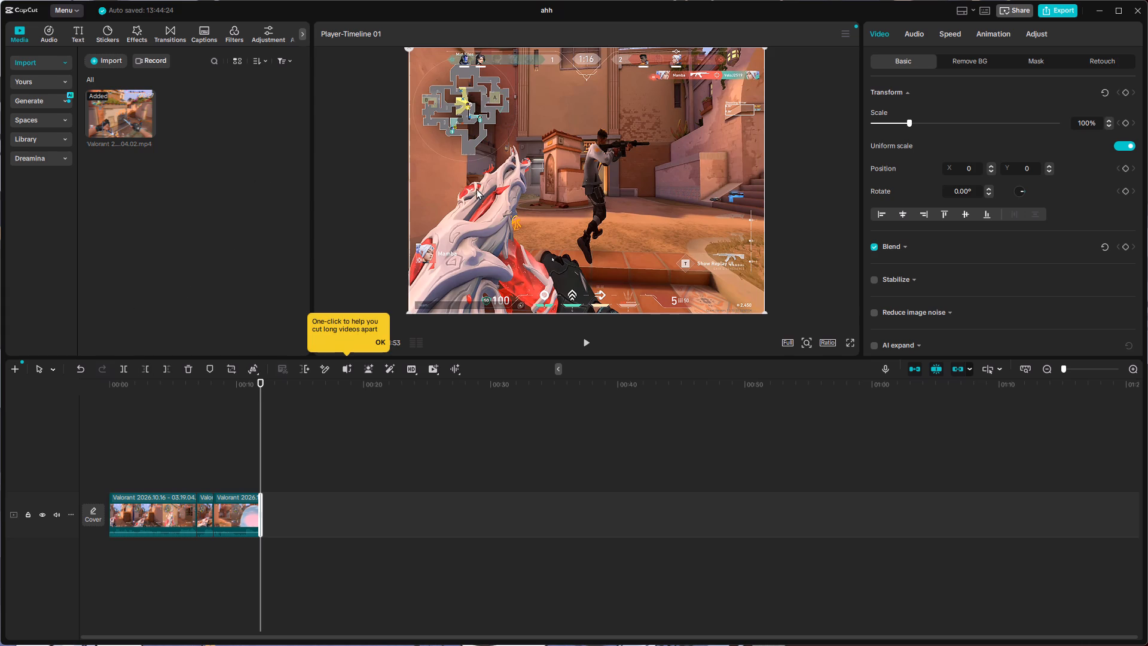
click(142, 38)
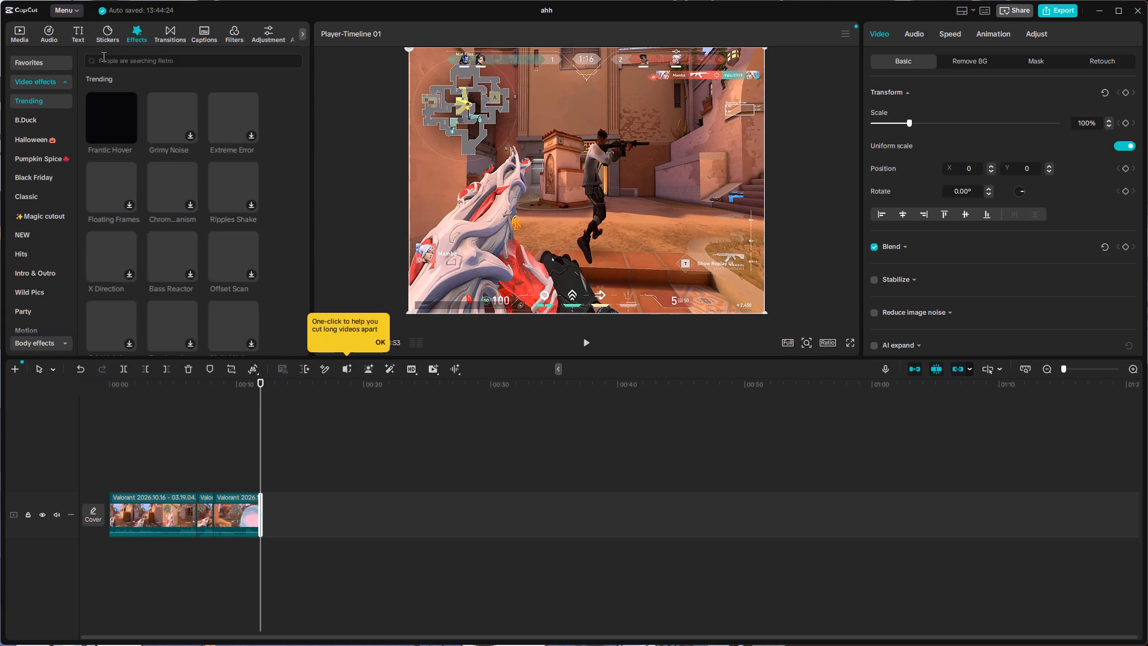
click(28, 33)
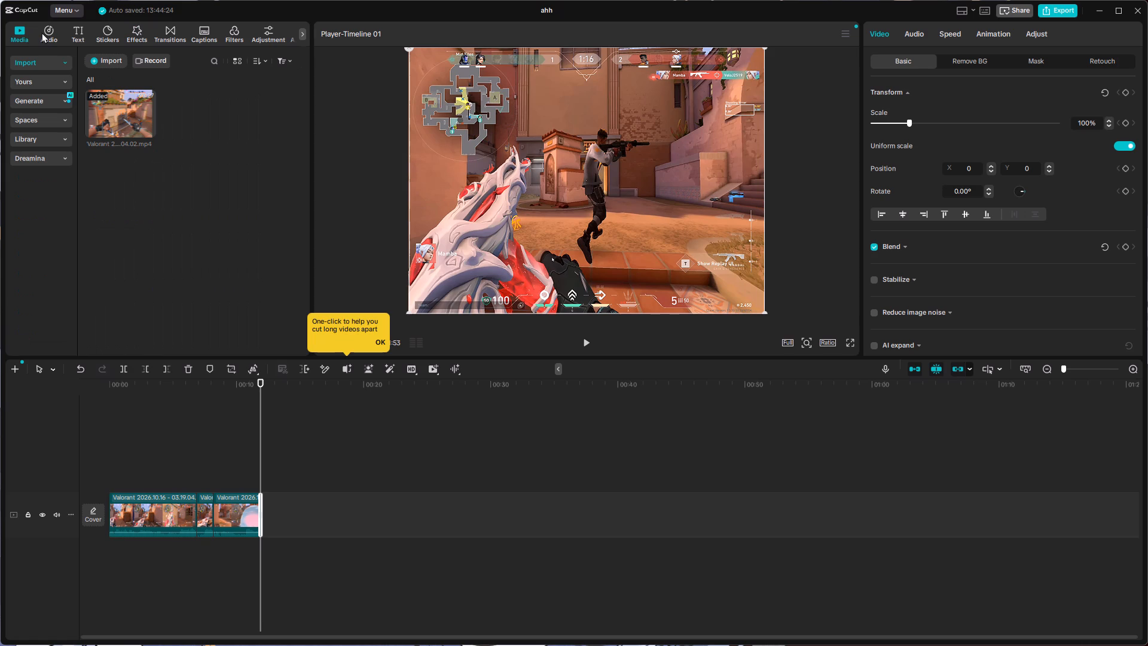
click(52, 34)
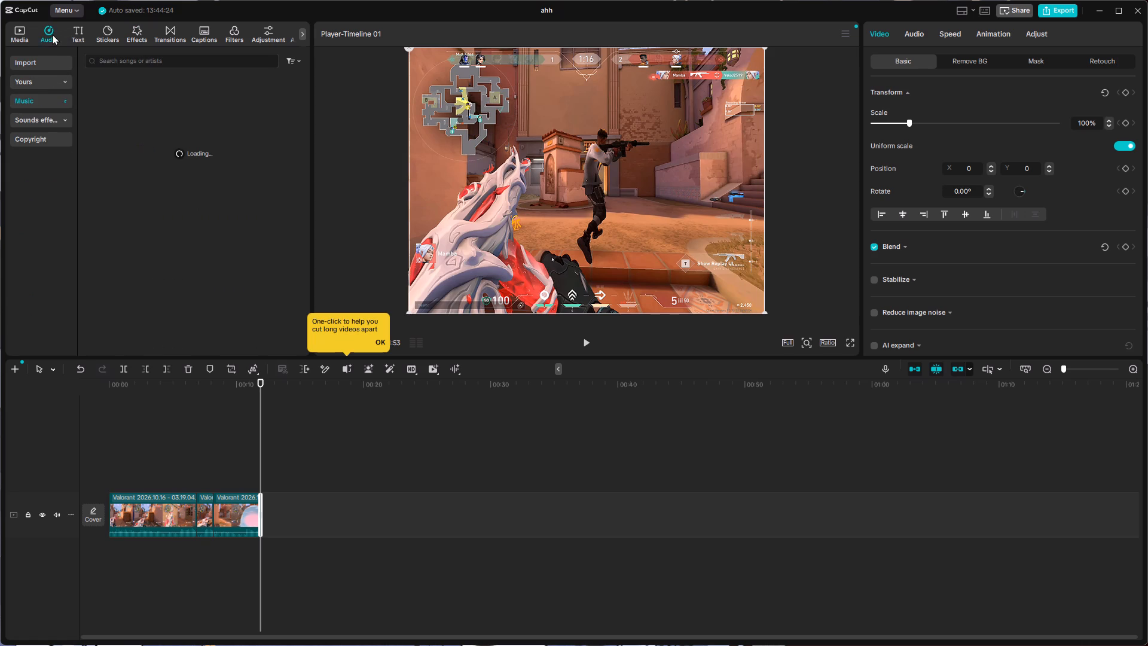
Export the video as ahh in 1080P, H.264, mp4 at 60fps, and close the sharing dialog without sharing.
click(1053, 13)
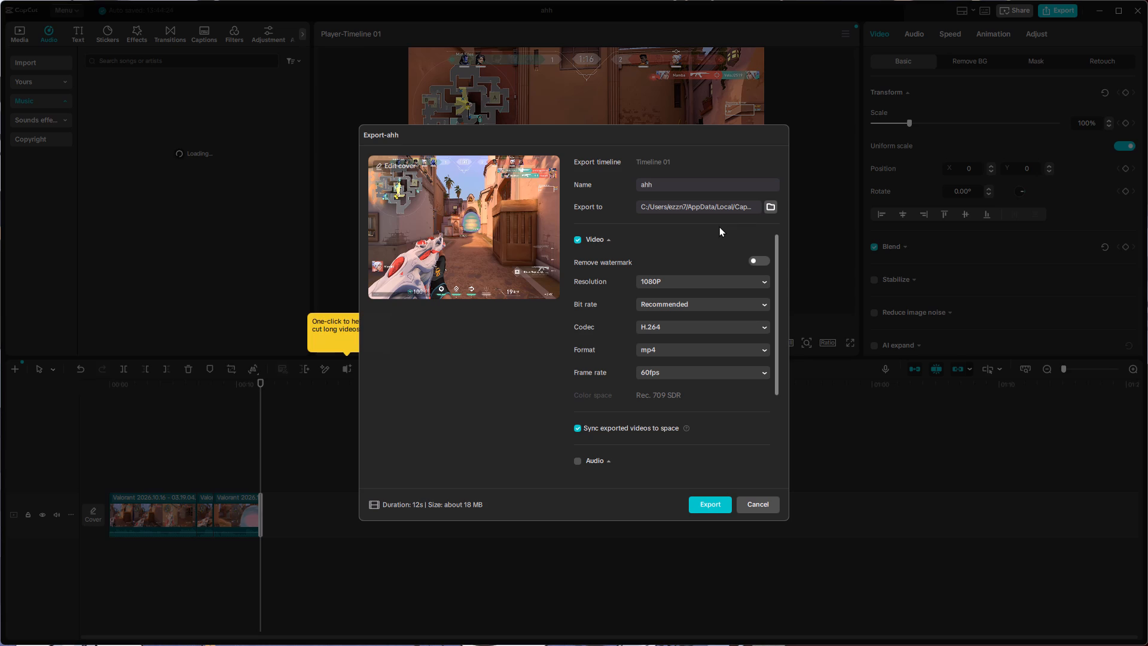
click(712, 502)
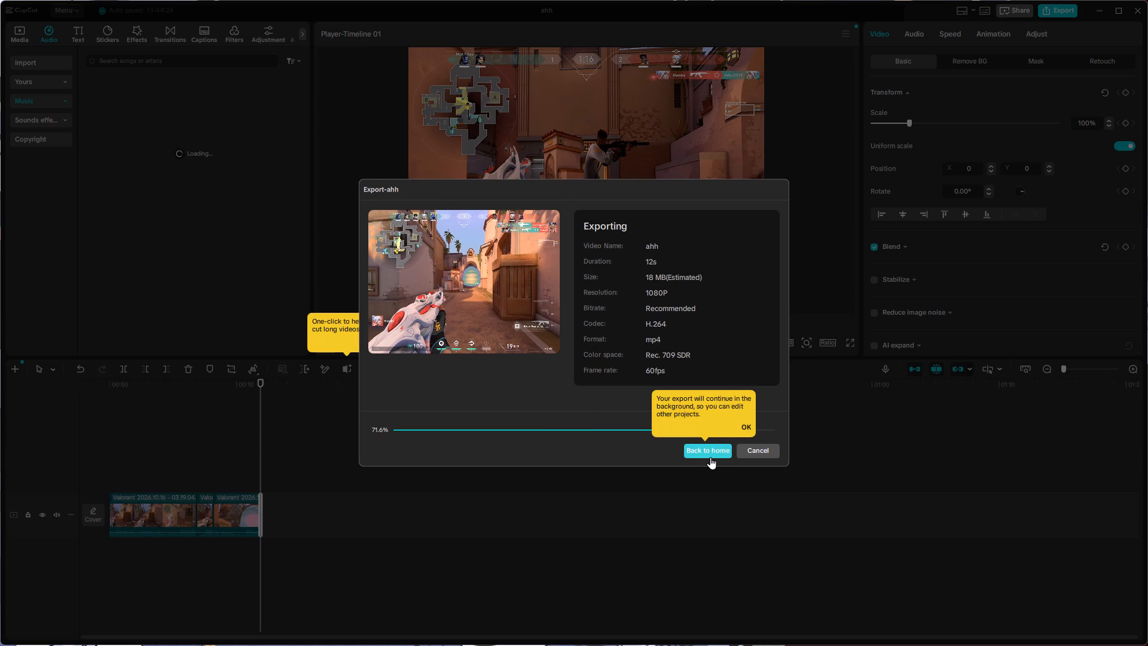
click(741, 422)
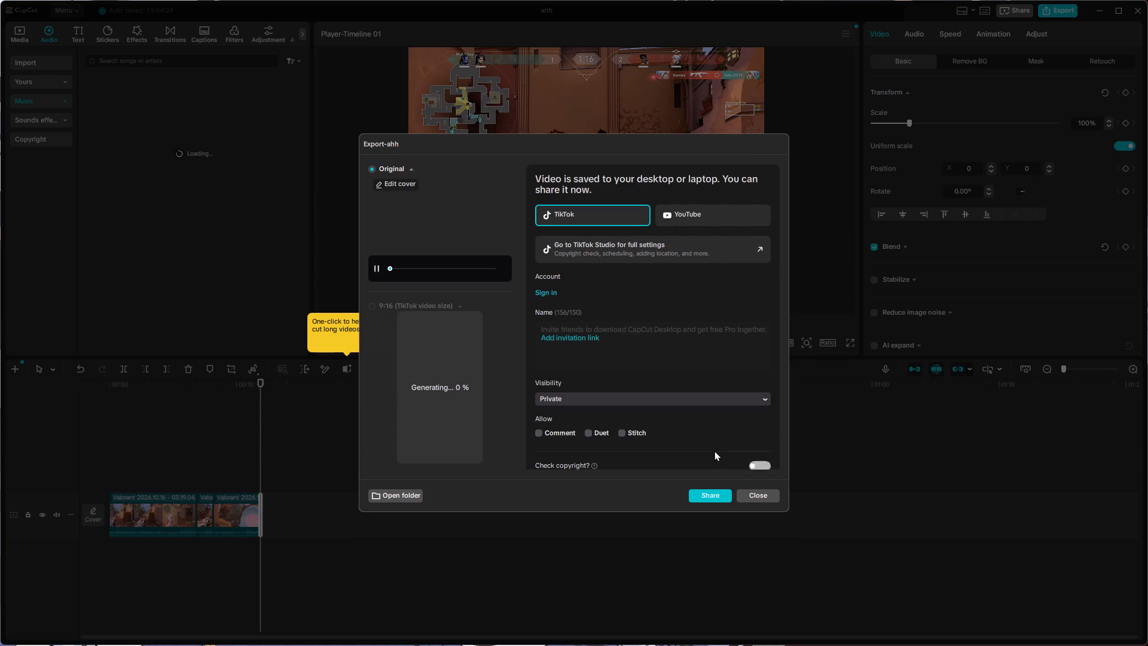
click(714, 450)
click(757, 493)
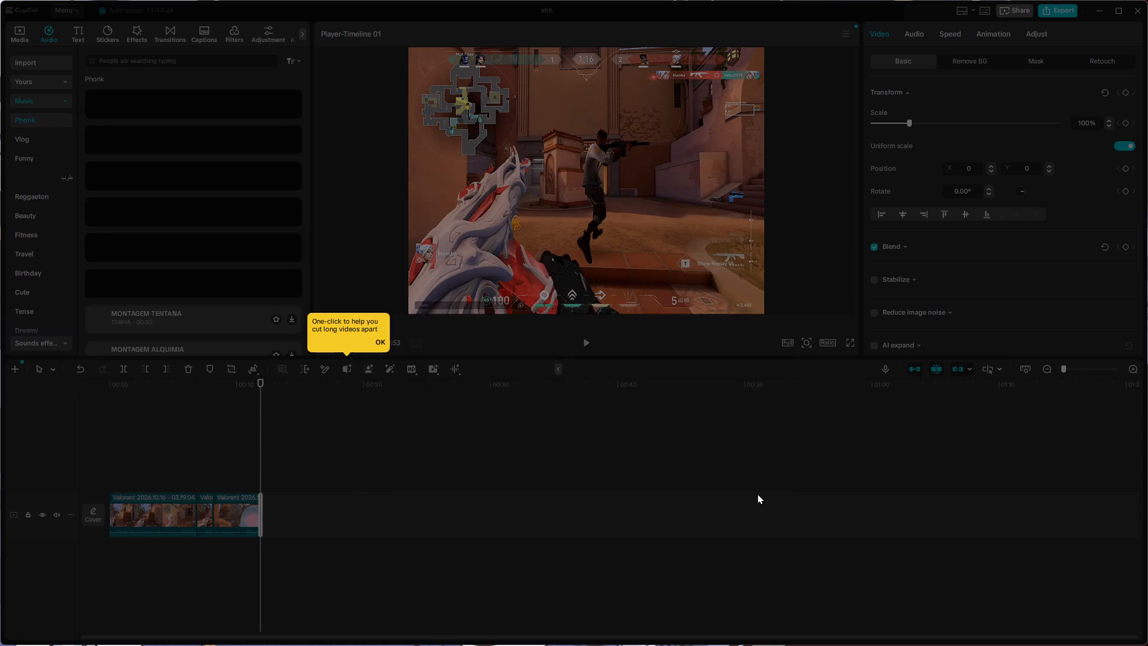
Minimize the editor and copy the exported ahh video from the CapCut Videos folder into the Desktop's trims clip folder.
click(1103, 17)
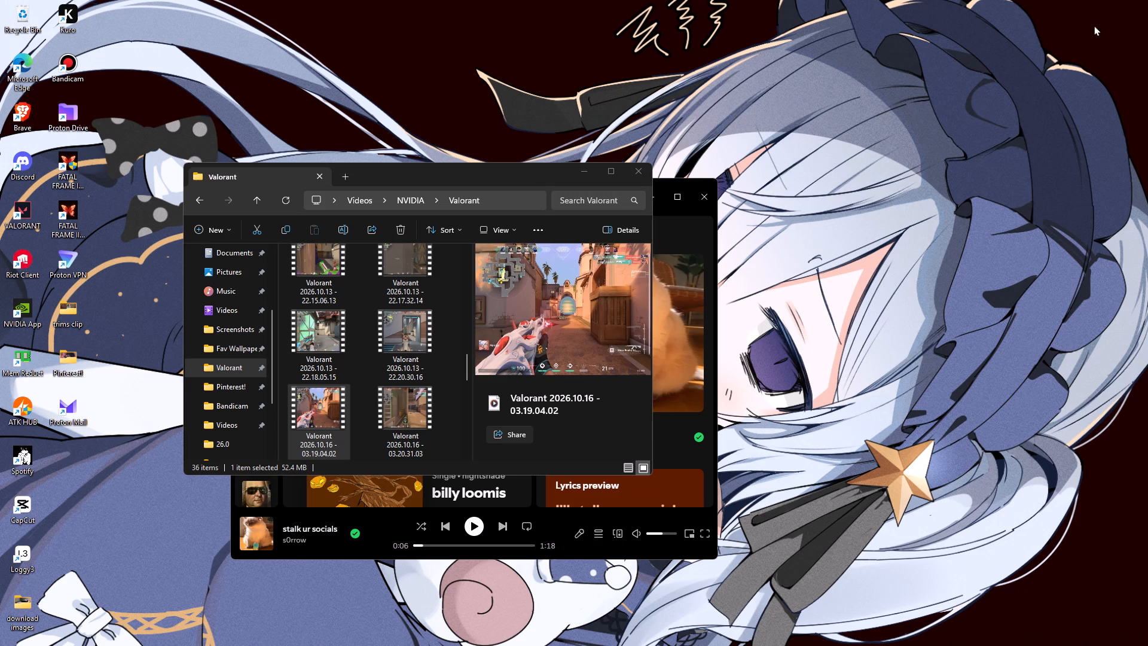
click(69, 632)
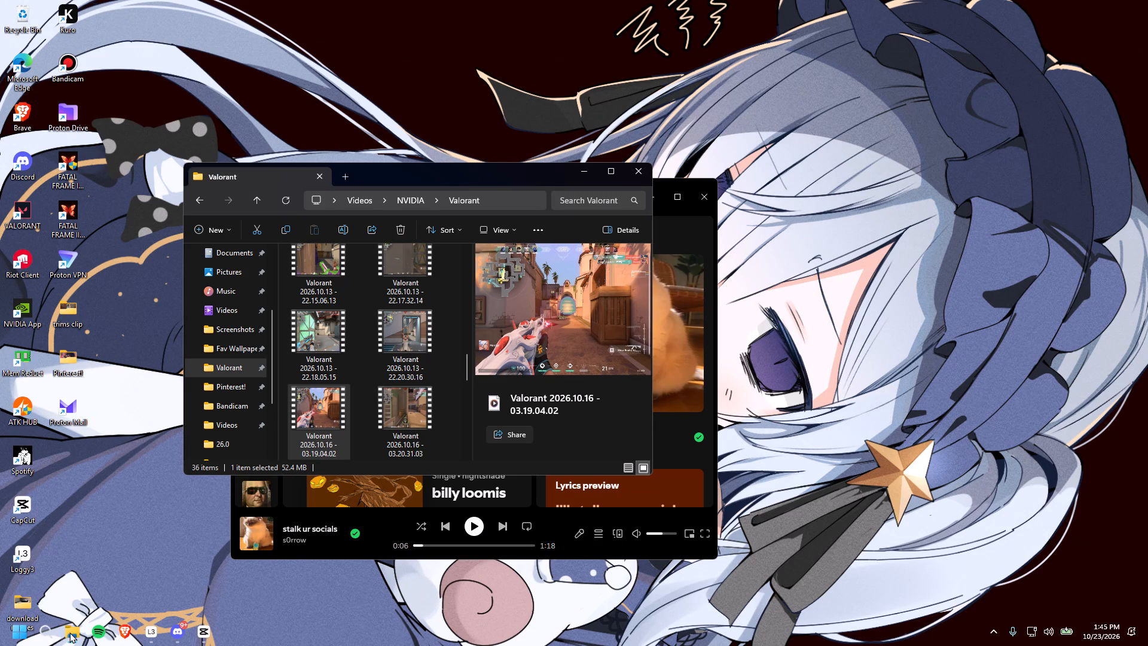
click(228, 426)
right_click(312, 303)
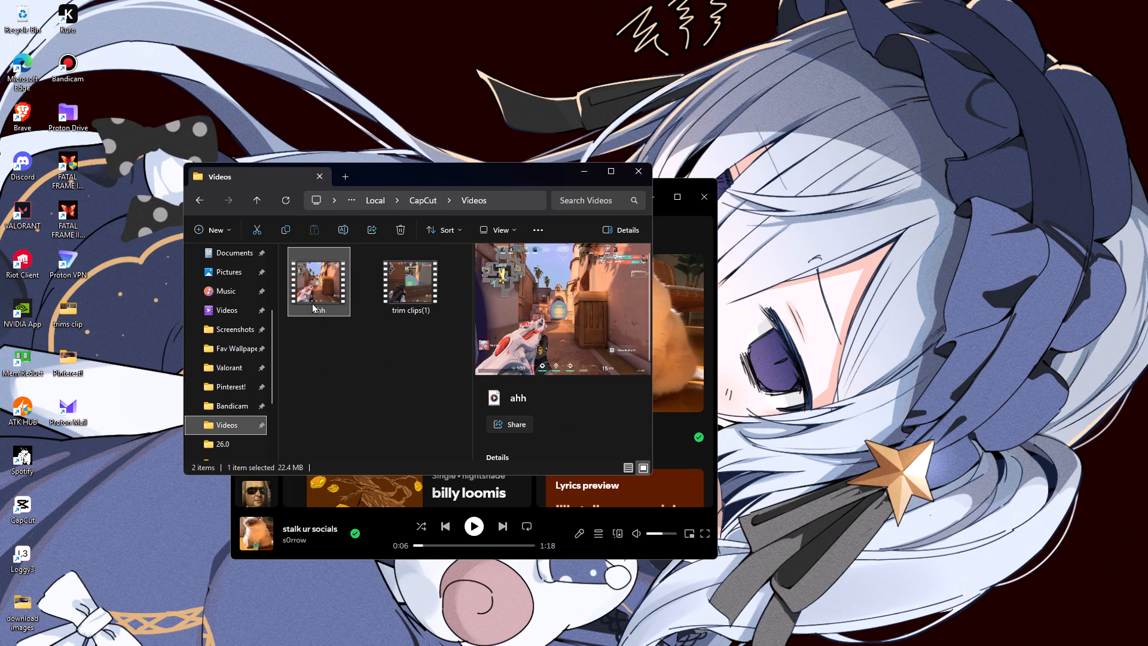
click(375, 325)
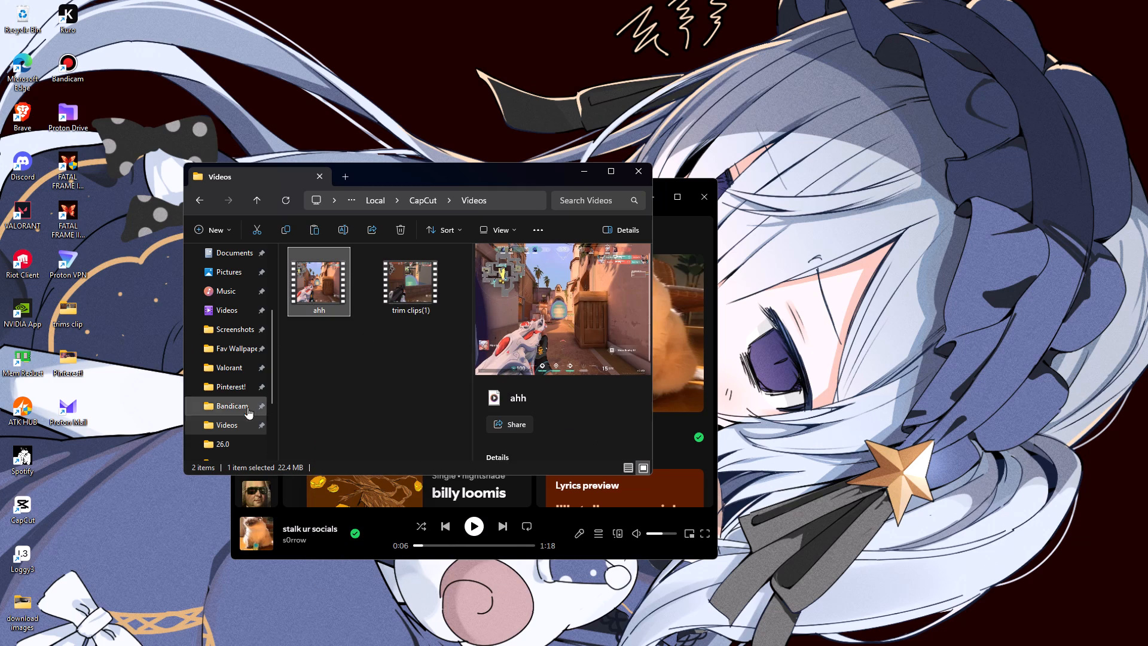
scroll(243, 422, down, 1)
click(244, 401)
right_click(382, 409)
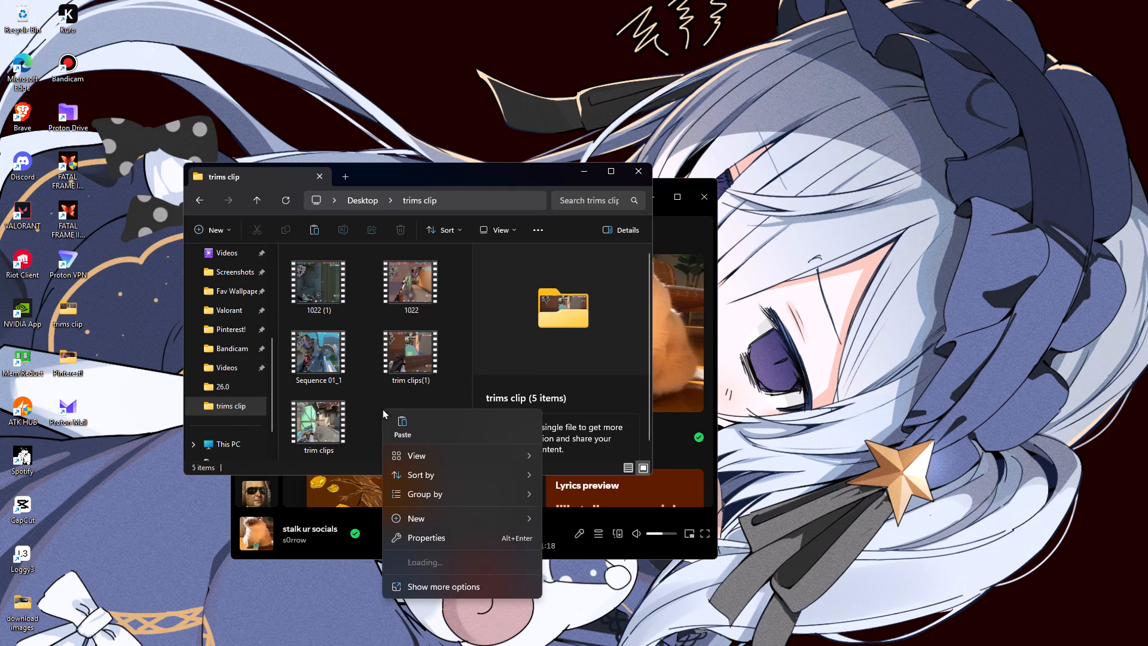
click(400, 431)
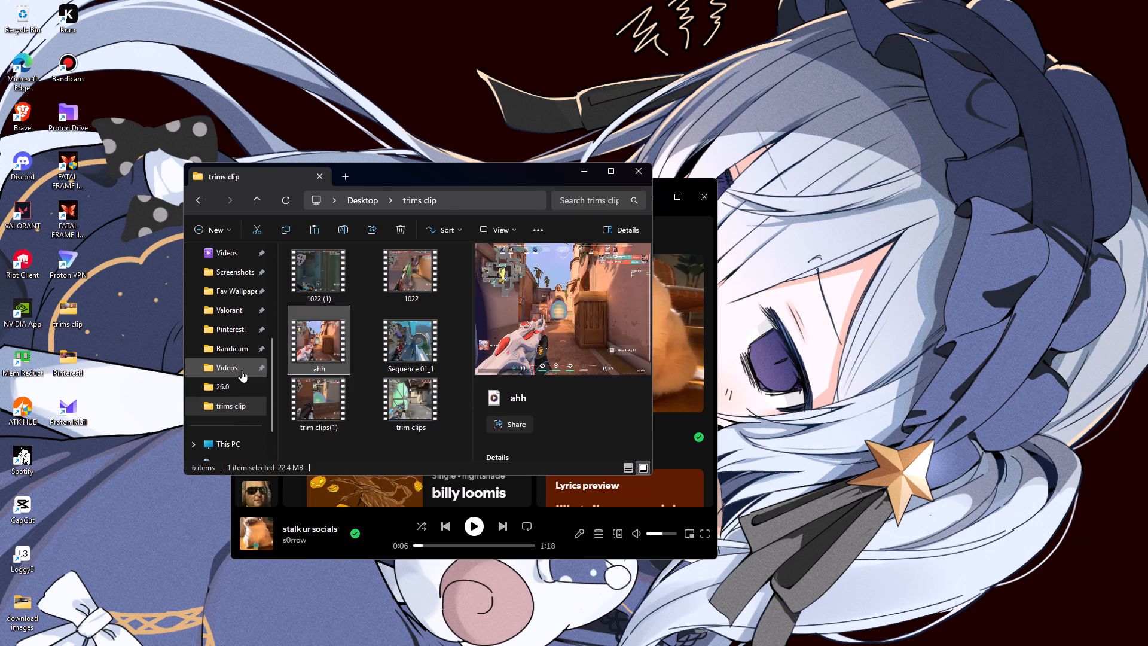
Delete the trim clips(1) video from the CapCut Videos folder.
click(242, 370)
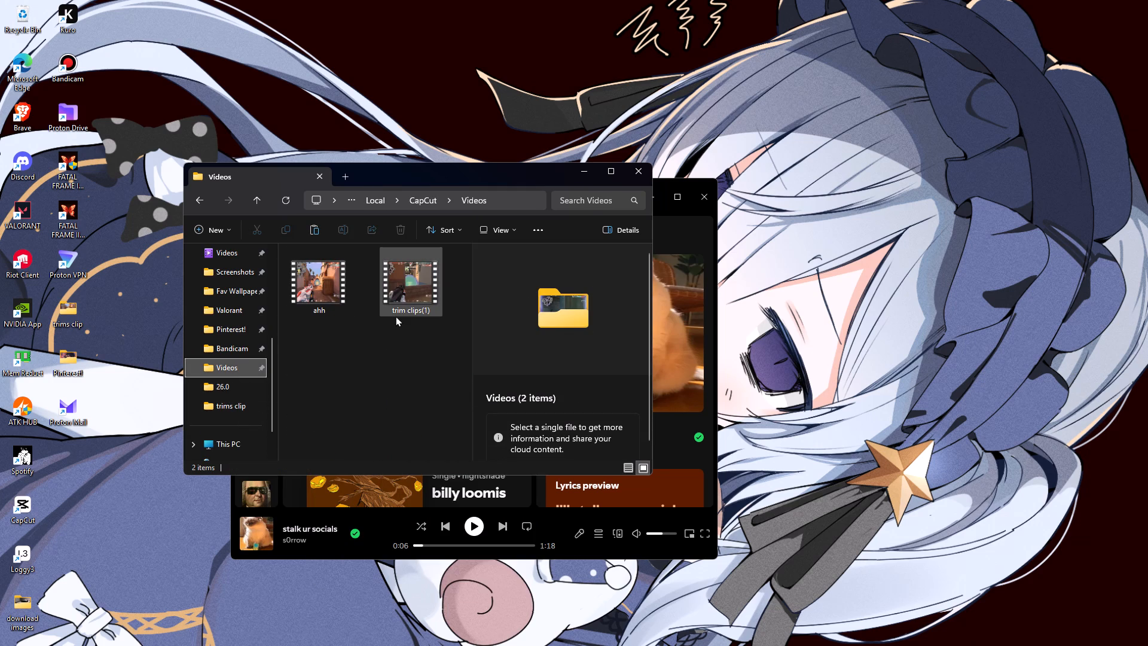
right_click(397, 295)
click(583, 318)
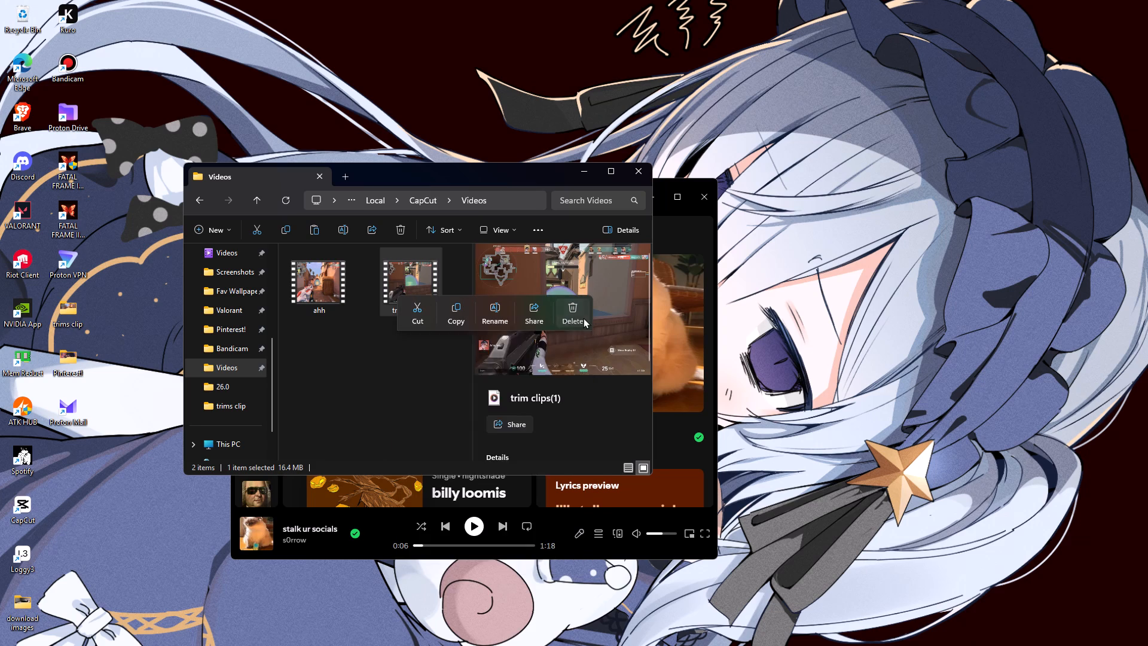
Open the trim clips video from the trims clip folder to check it, close the player and minimize the folder window.
click(246, 412)
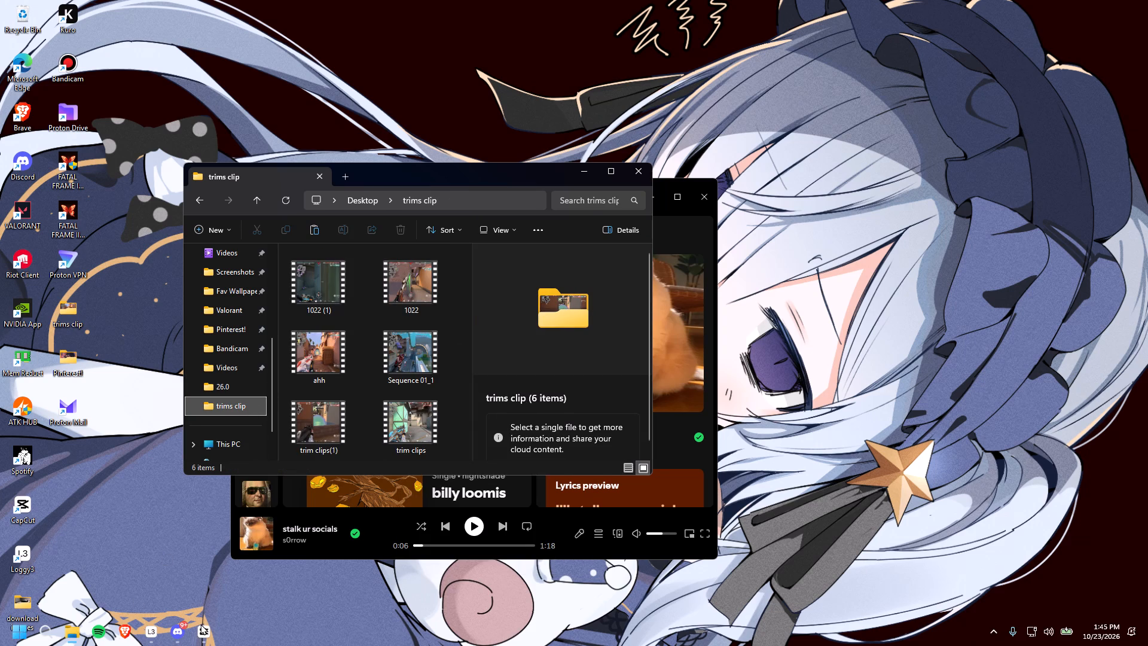
double_click(401, 438)
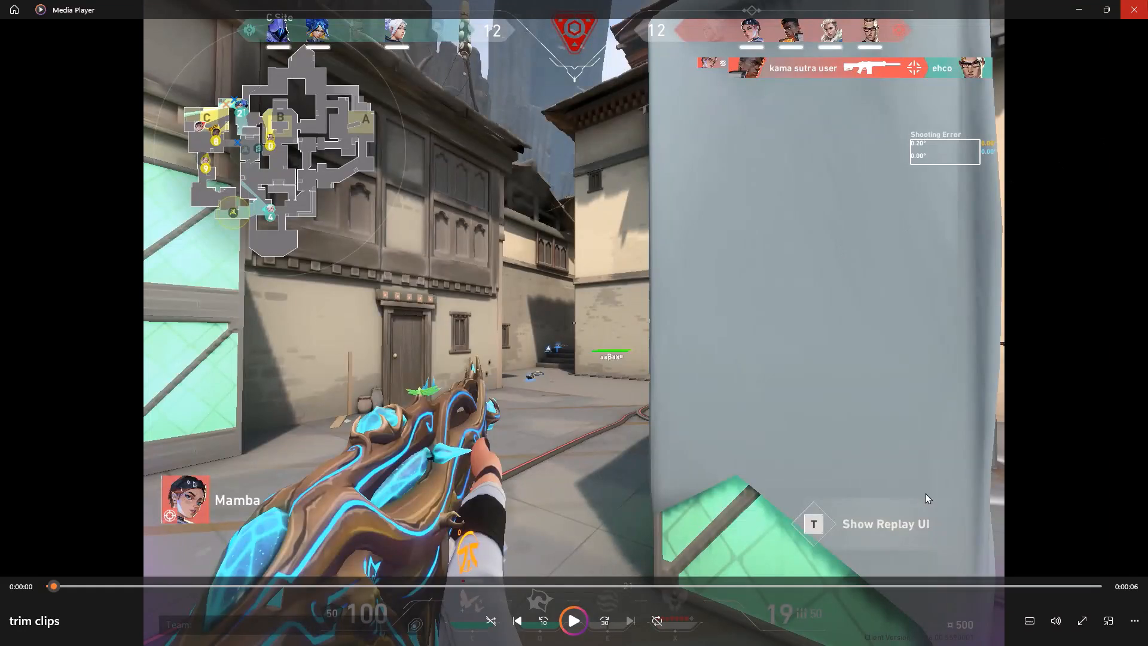
click(1147, 0)
click(587, 181)
click(587, 176)
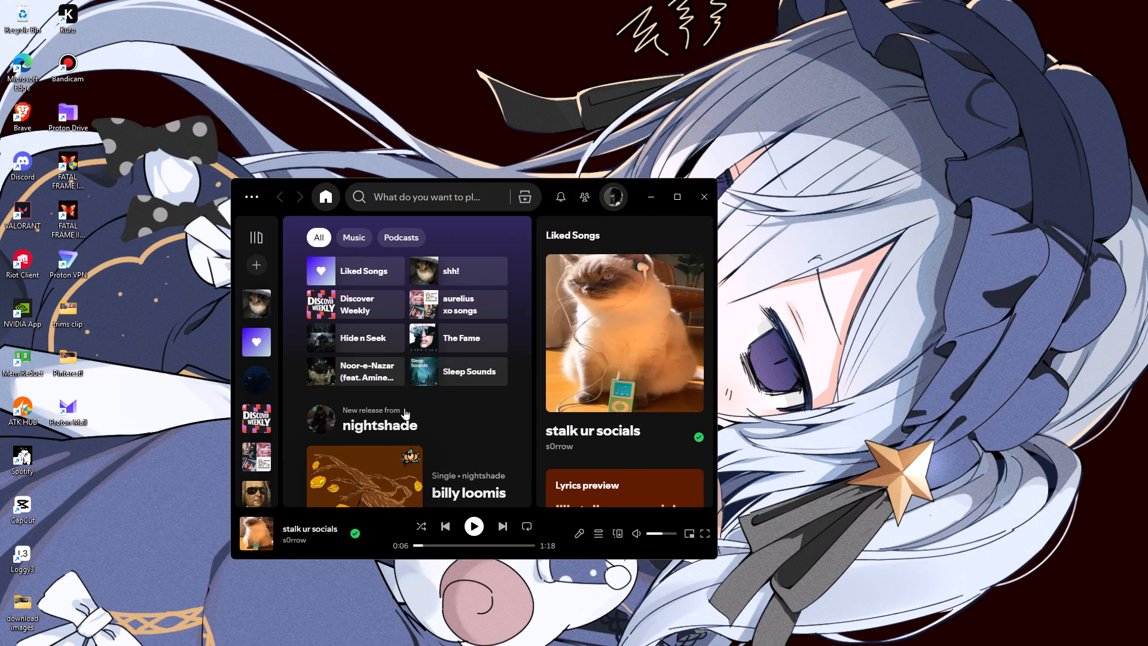
Switch back to CapCut and dismiss the keyboard shortcut conflict notification.
click(210, 629)
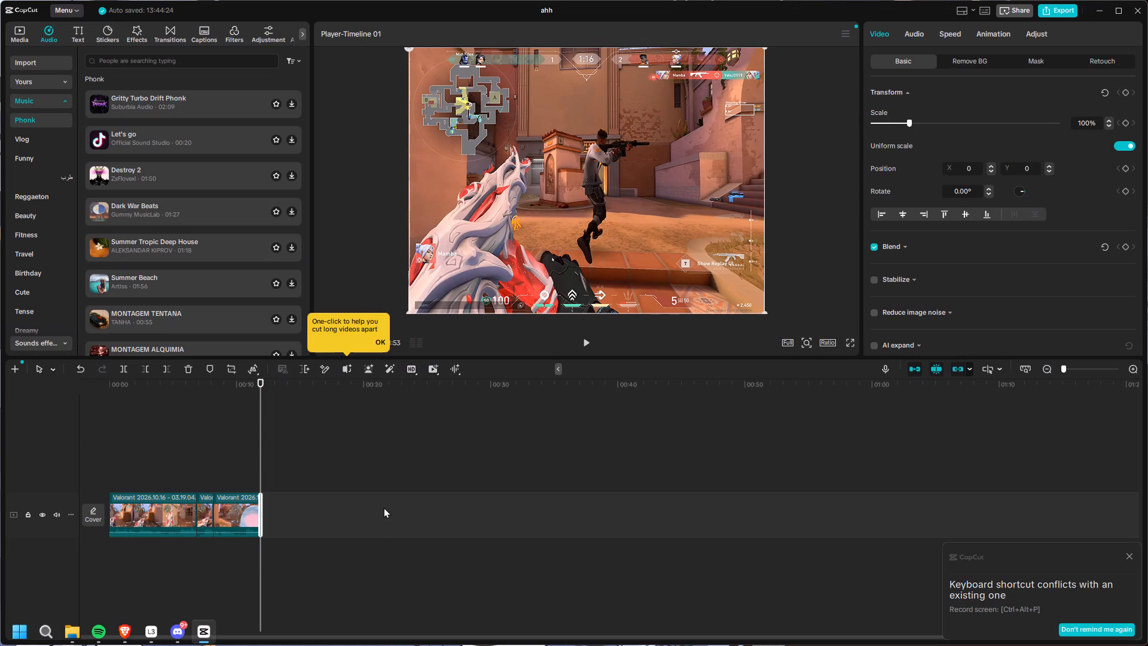
click(1130, 559)
click(1130, 557)
Show the hidden background apps in the system tray.
click(985, 631)
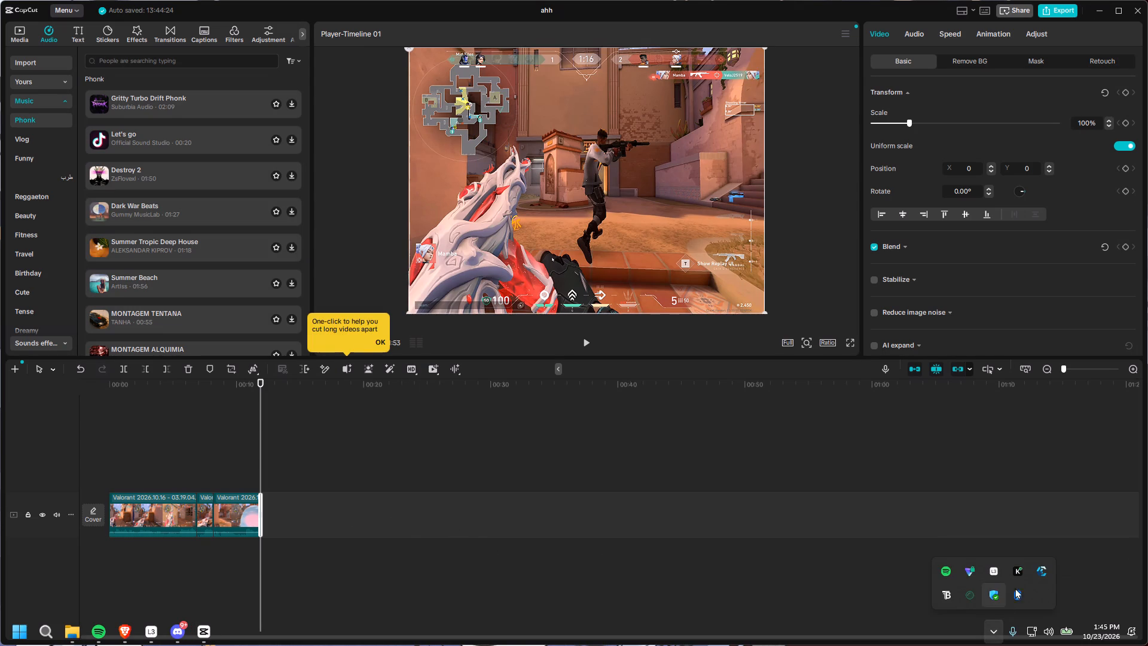